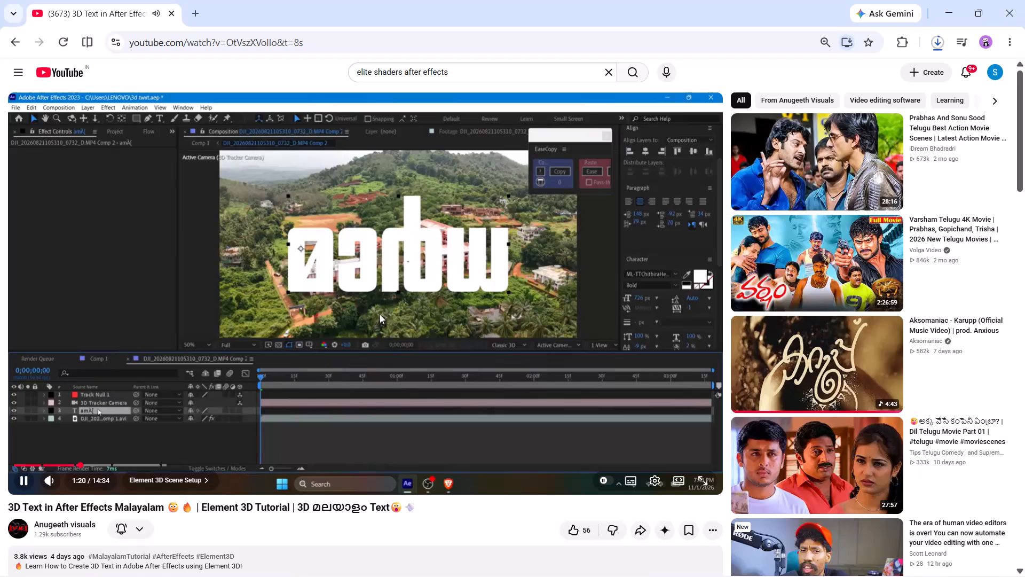
# Replay the tutorial section from about 1:11 that shows selecting camera track points and creating a null and camera.
pyautogui.click(309, 320)
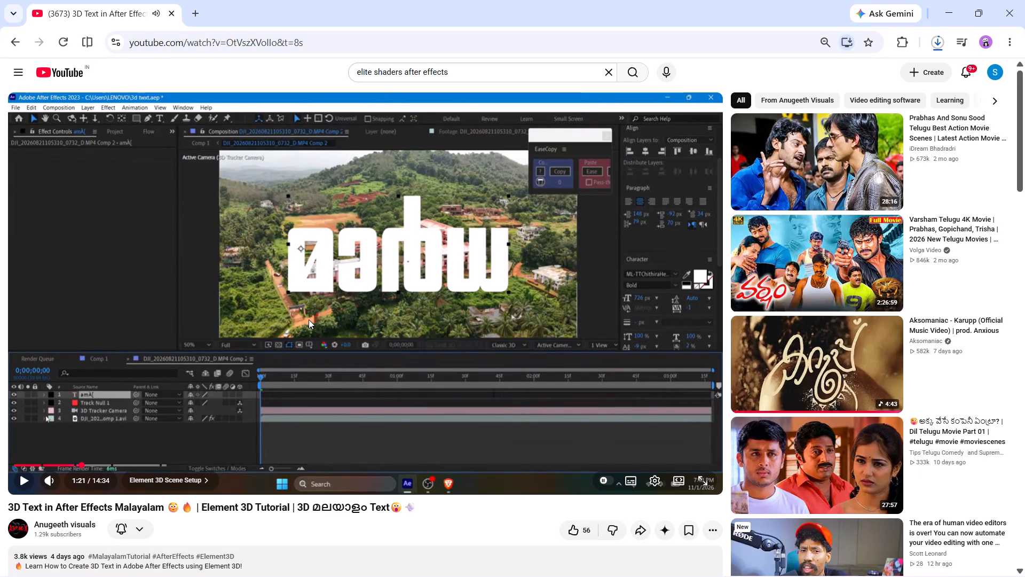
pyautogui.press('Left')
pyautogui.press('Left')
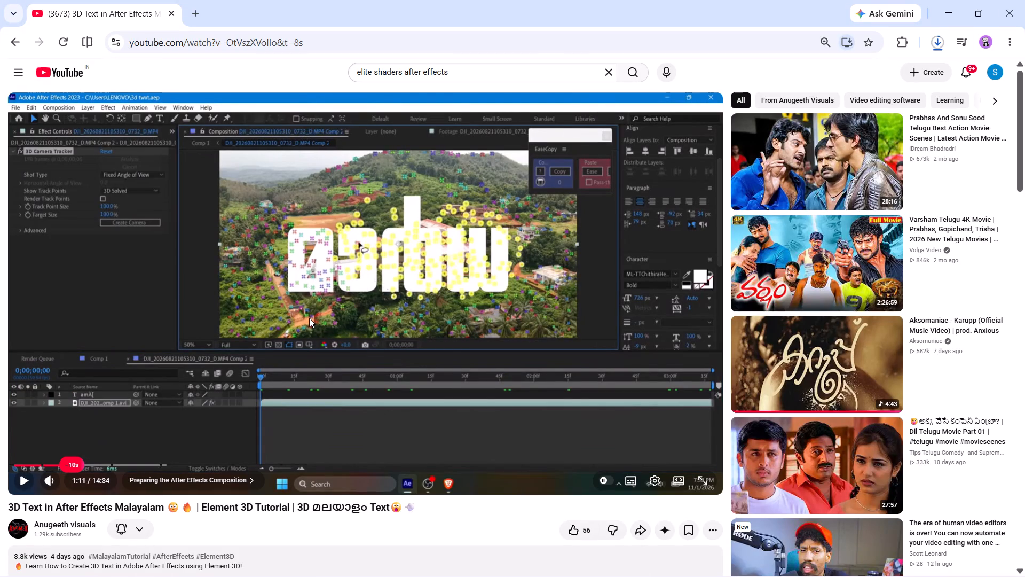
pyautogui.click(306, 307)
pyautogui.press('Left')
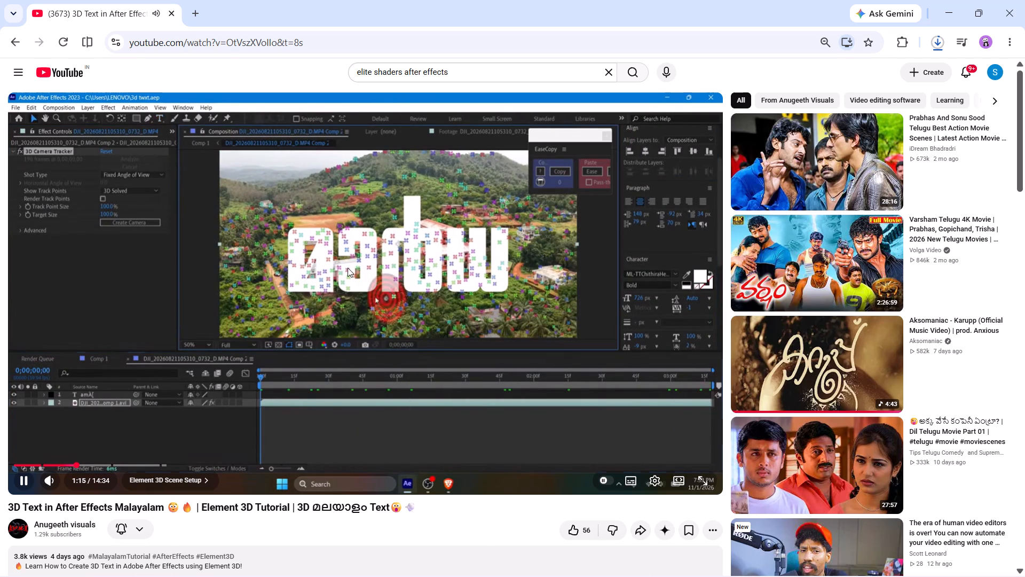
pyautogui.click(381, 264)
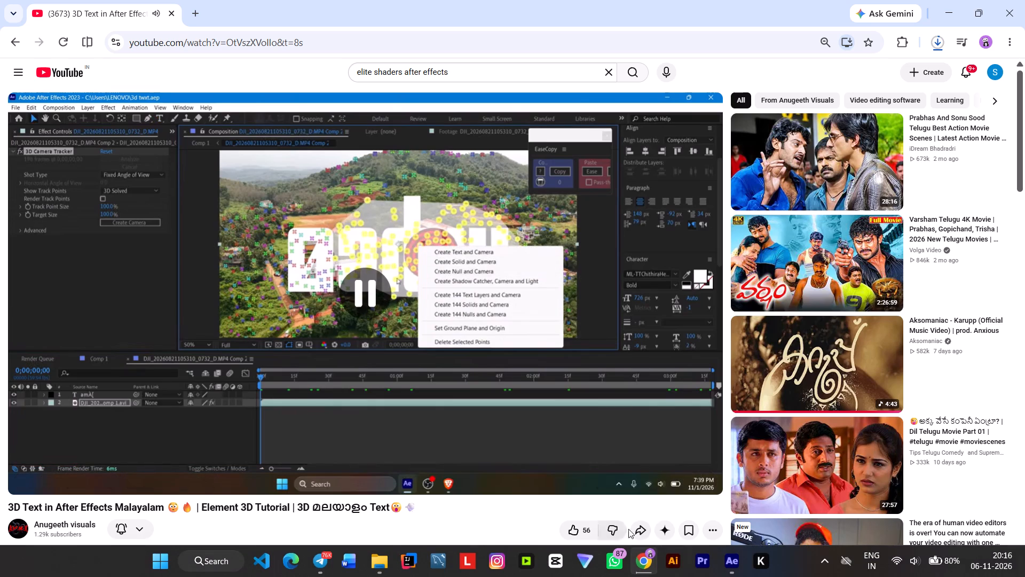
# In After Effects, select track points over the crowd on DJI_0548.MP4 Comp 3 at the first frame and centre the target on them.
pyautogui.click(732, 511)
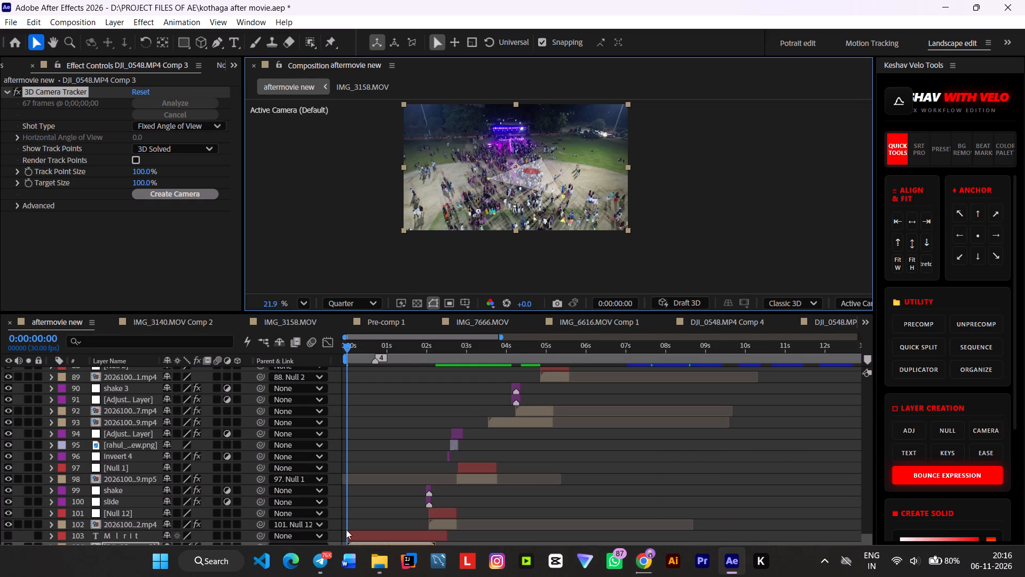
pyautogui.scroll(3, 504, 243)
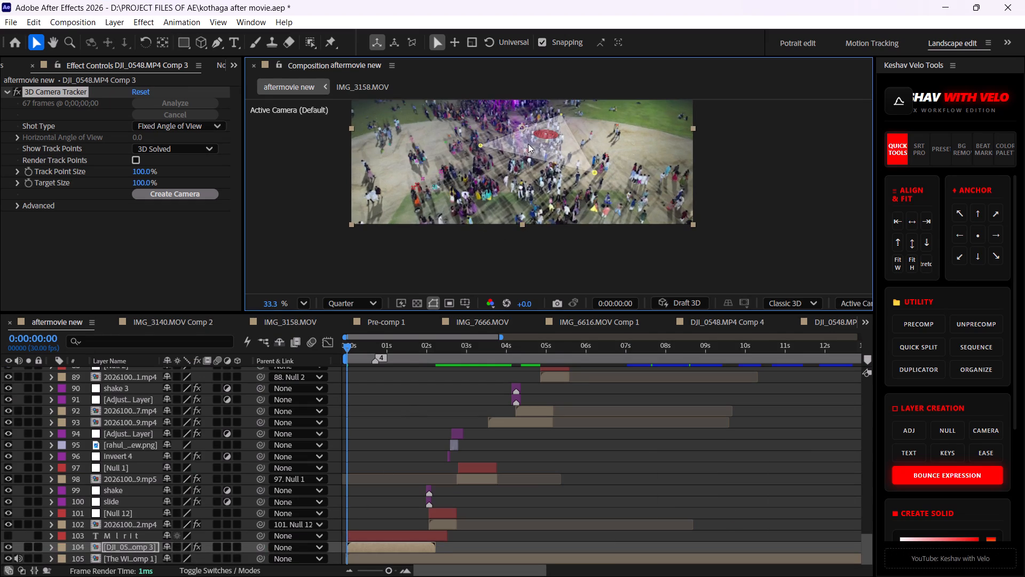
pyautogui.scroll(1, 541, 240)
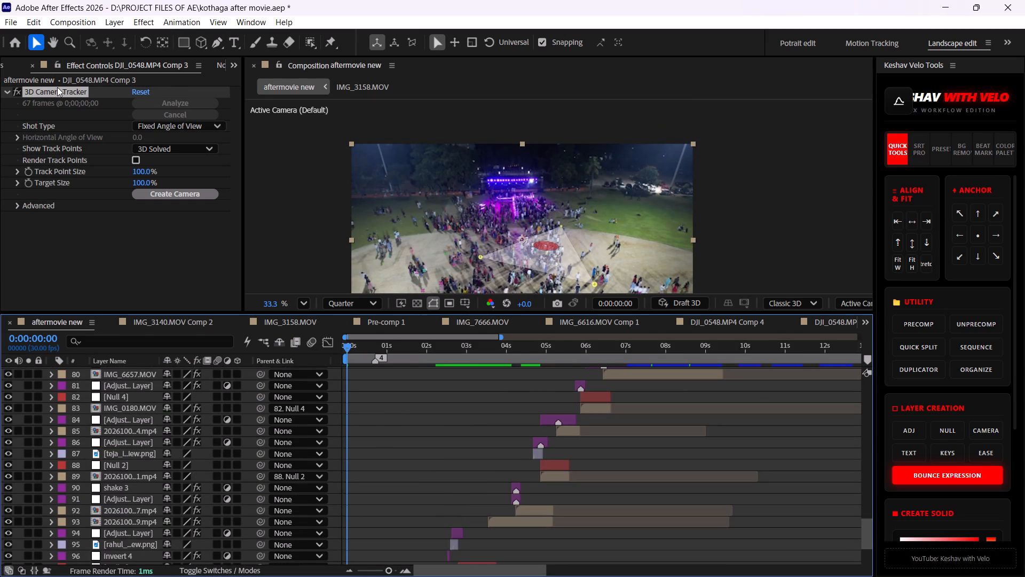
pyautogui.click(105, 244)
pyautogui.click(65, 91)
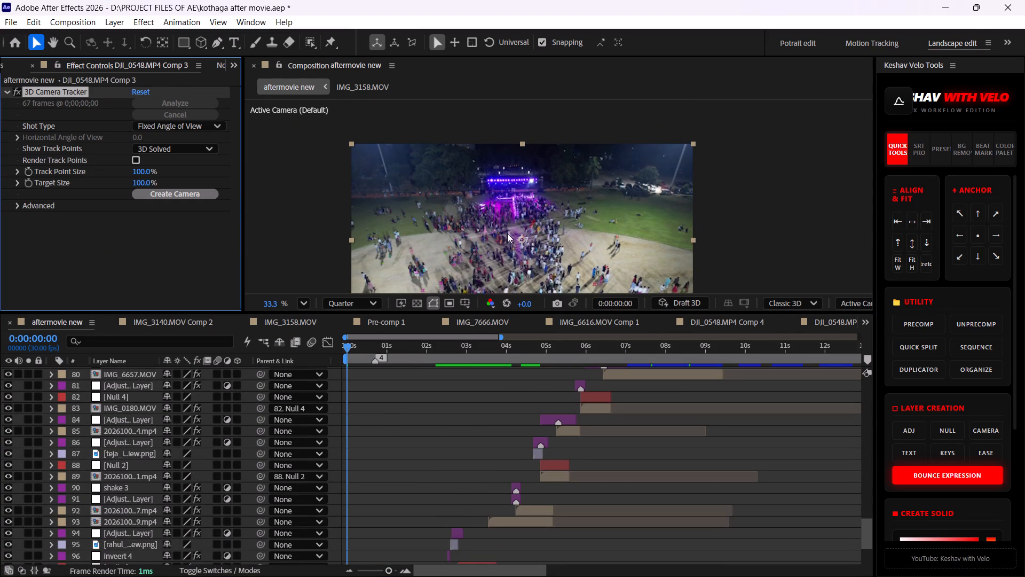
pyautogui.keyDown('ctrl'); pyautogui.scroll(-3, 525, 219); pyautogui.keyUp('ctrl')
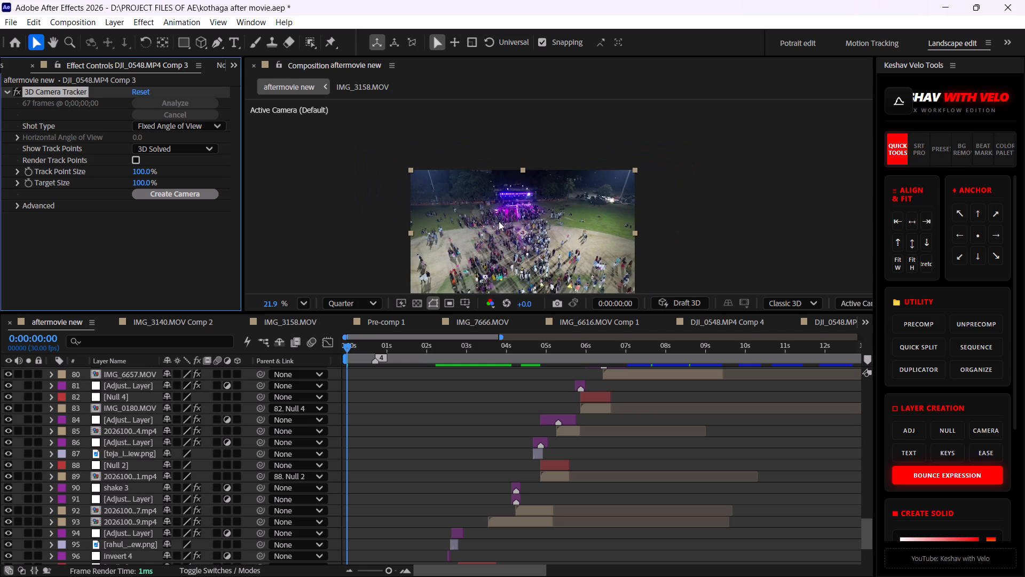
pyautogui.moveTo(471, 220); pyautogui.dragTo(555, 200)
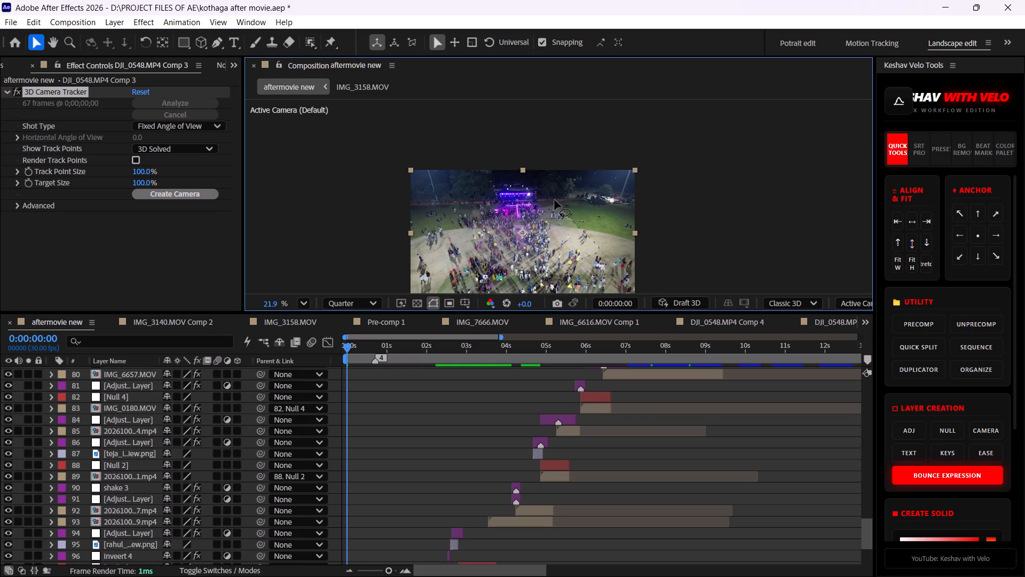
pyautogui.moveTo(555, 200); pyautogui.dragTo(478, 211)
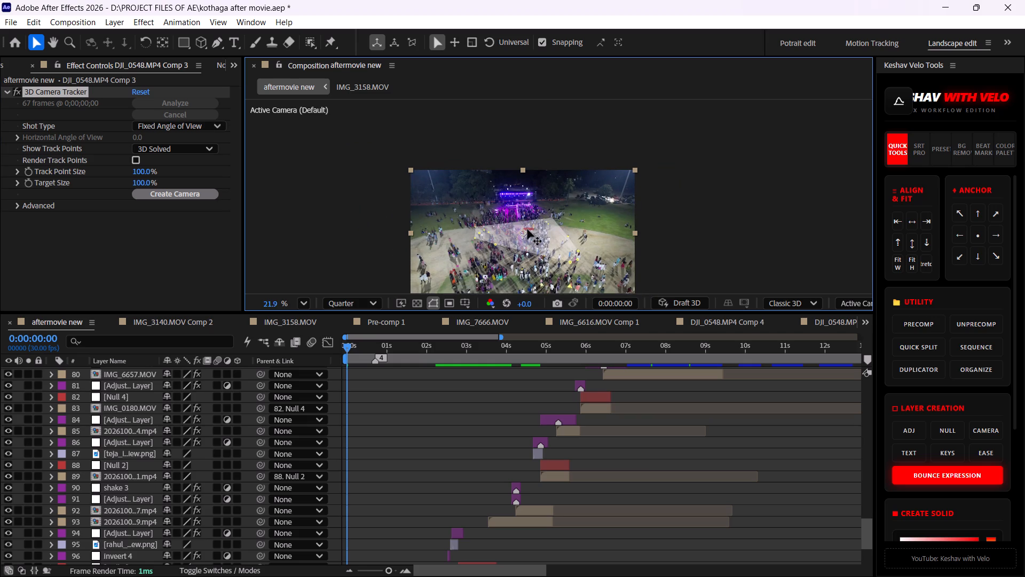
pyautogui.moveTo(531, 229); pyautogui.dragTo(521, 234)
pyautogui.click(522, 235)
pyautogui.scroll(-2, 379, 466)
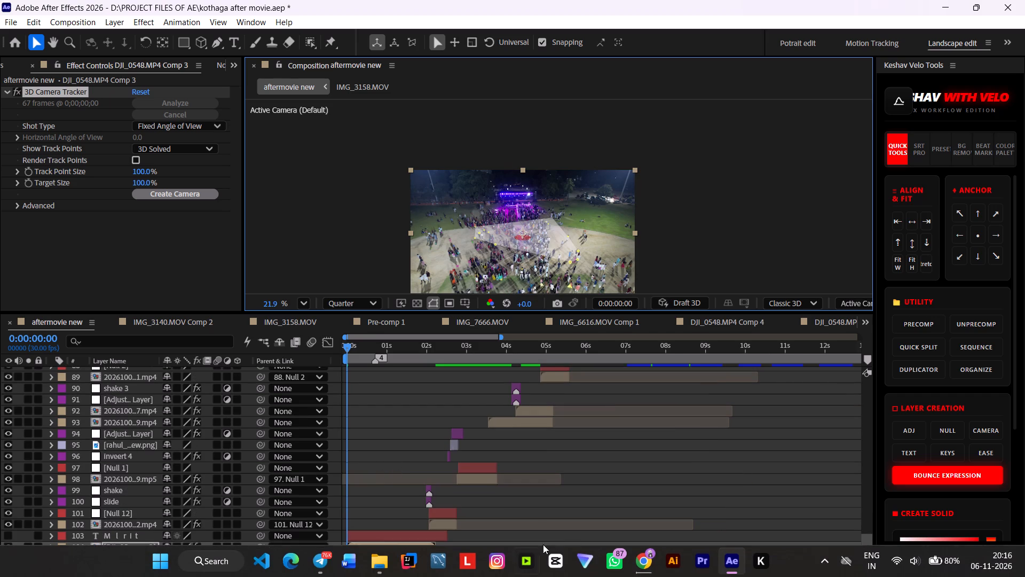
# Switch to the tutorial in Chrome and watch the null and camera creation through to about 1:20.
pyautogui.click(649, 567)
pyautogui.click(379, 270)
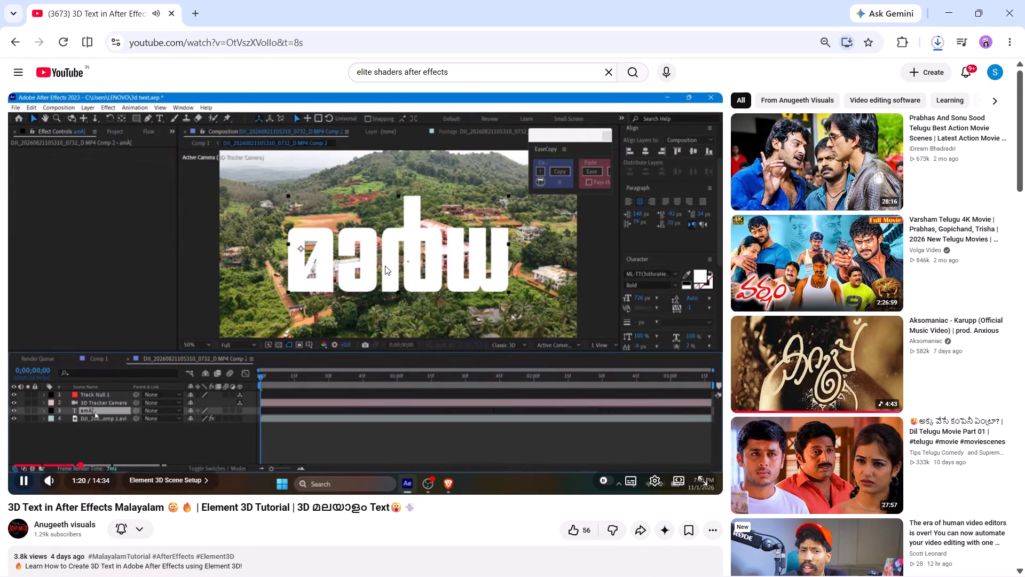
pyautogui.click(385, 266)
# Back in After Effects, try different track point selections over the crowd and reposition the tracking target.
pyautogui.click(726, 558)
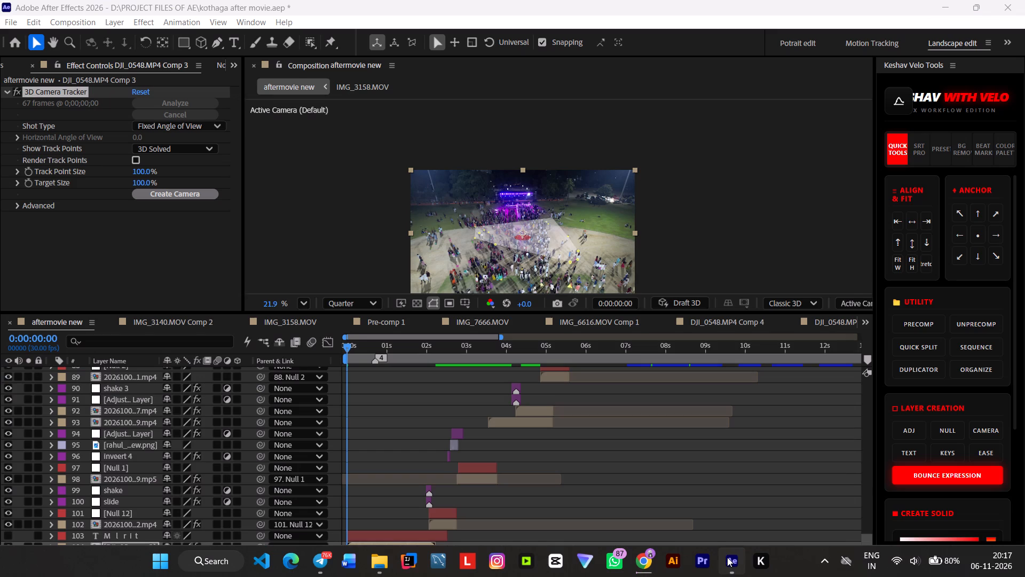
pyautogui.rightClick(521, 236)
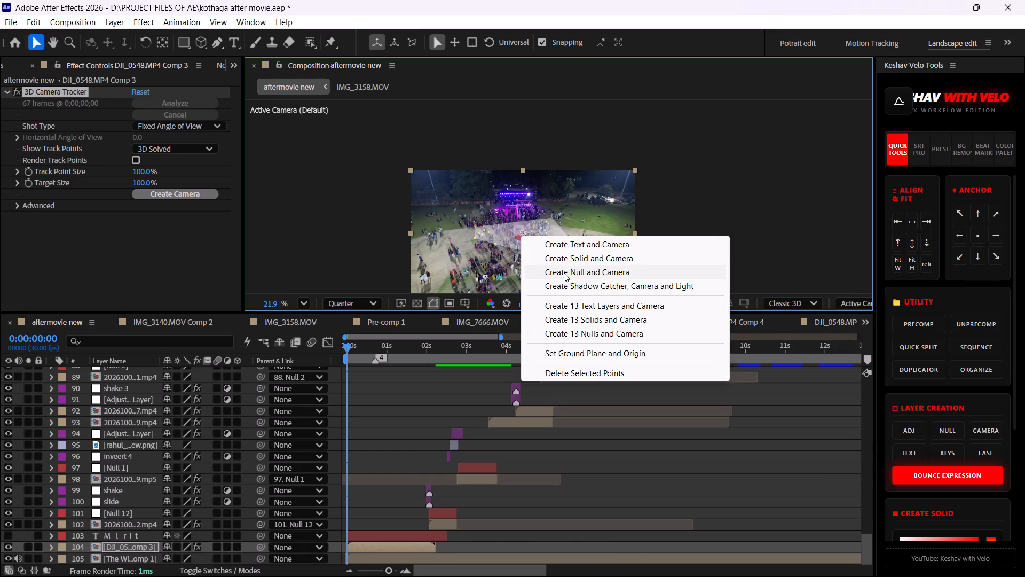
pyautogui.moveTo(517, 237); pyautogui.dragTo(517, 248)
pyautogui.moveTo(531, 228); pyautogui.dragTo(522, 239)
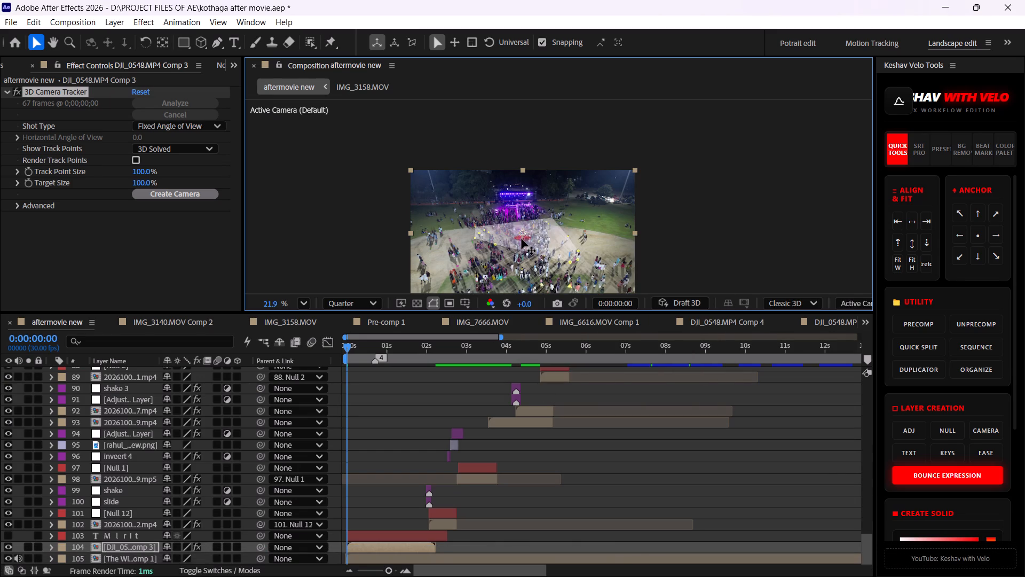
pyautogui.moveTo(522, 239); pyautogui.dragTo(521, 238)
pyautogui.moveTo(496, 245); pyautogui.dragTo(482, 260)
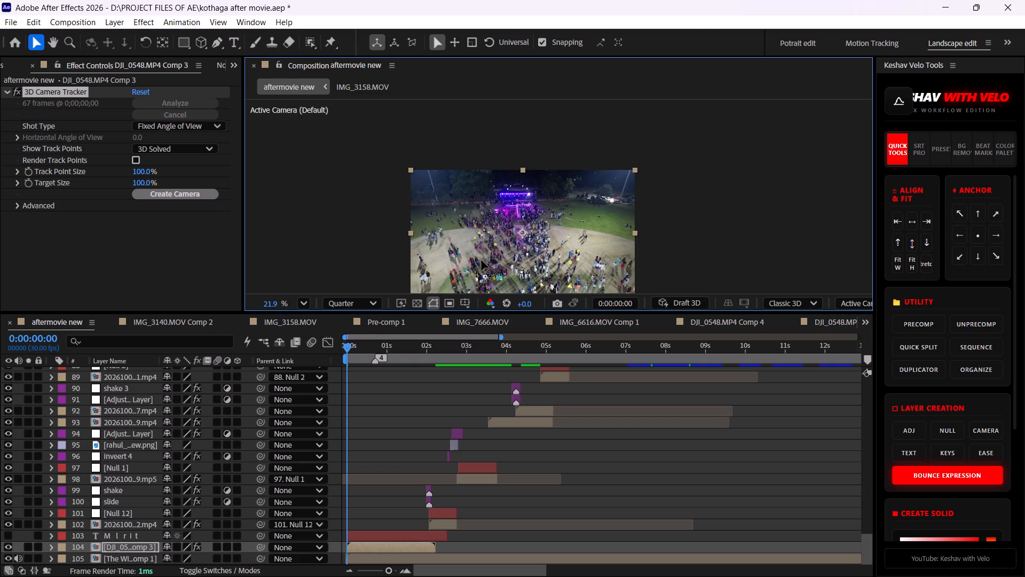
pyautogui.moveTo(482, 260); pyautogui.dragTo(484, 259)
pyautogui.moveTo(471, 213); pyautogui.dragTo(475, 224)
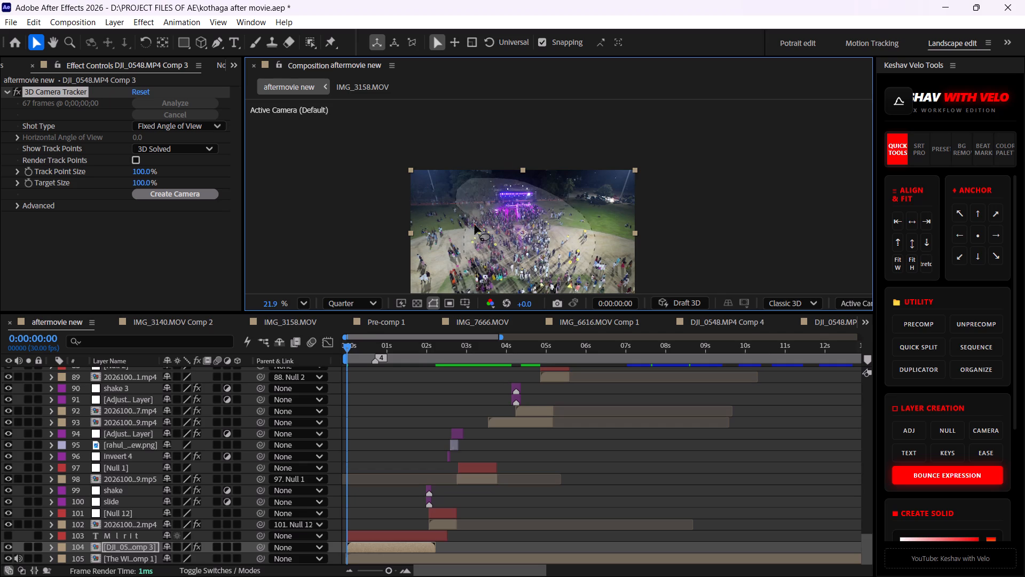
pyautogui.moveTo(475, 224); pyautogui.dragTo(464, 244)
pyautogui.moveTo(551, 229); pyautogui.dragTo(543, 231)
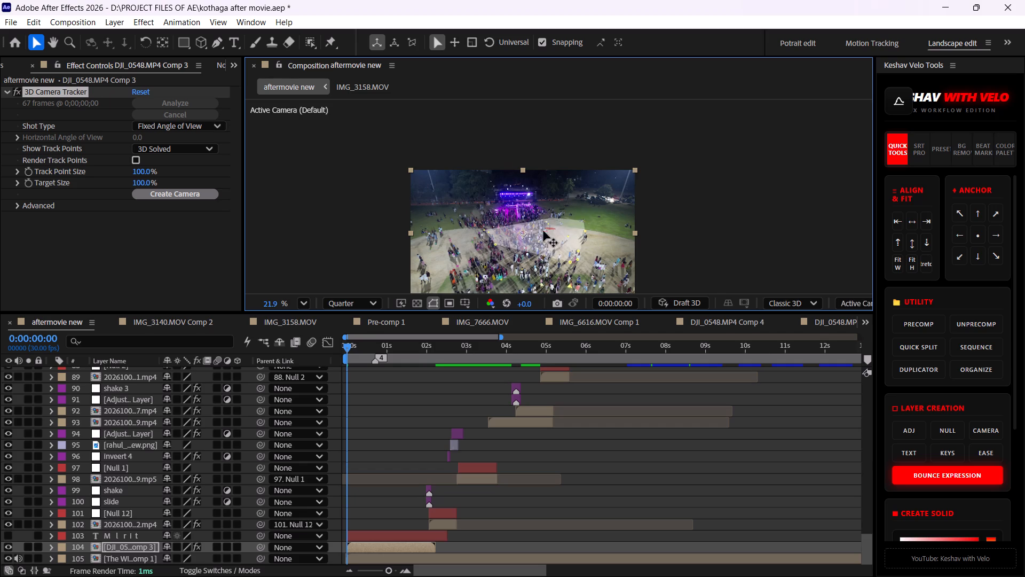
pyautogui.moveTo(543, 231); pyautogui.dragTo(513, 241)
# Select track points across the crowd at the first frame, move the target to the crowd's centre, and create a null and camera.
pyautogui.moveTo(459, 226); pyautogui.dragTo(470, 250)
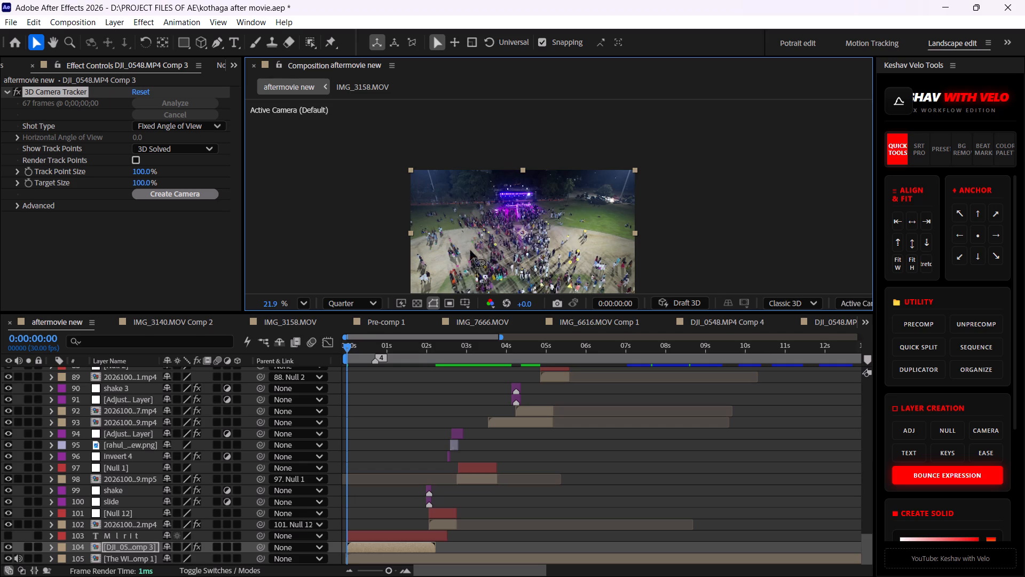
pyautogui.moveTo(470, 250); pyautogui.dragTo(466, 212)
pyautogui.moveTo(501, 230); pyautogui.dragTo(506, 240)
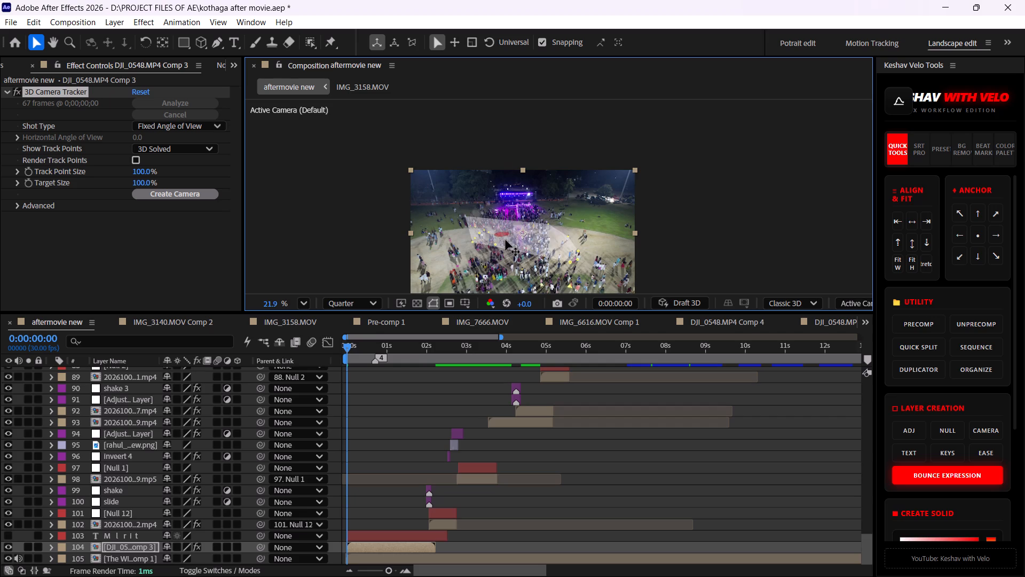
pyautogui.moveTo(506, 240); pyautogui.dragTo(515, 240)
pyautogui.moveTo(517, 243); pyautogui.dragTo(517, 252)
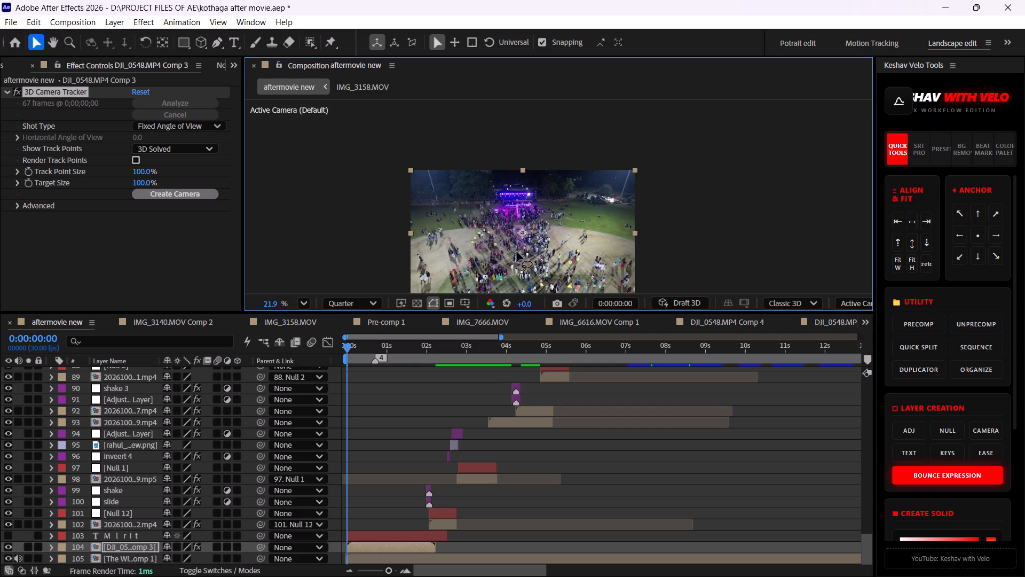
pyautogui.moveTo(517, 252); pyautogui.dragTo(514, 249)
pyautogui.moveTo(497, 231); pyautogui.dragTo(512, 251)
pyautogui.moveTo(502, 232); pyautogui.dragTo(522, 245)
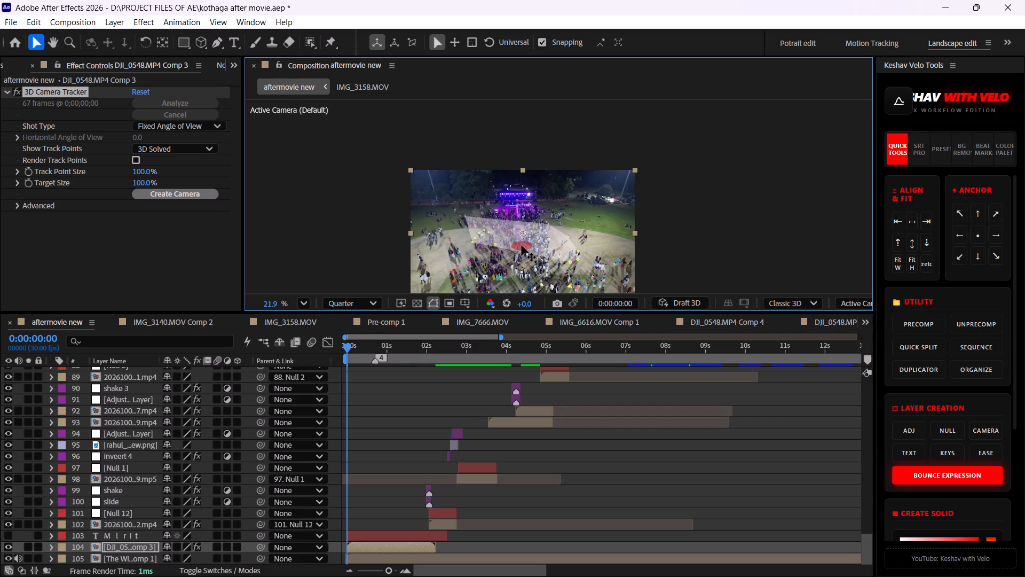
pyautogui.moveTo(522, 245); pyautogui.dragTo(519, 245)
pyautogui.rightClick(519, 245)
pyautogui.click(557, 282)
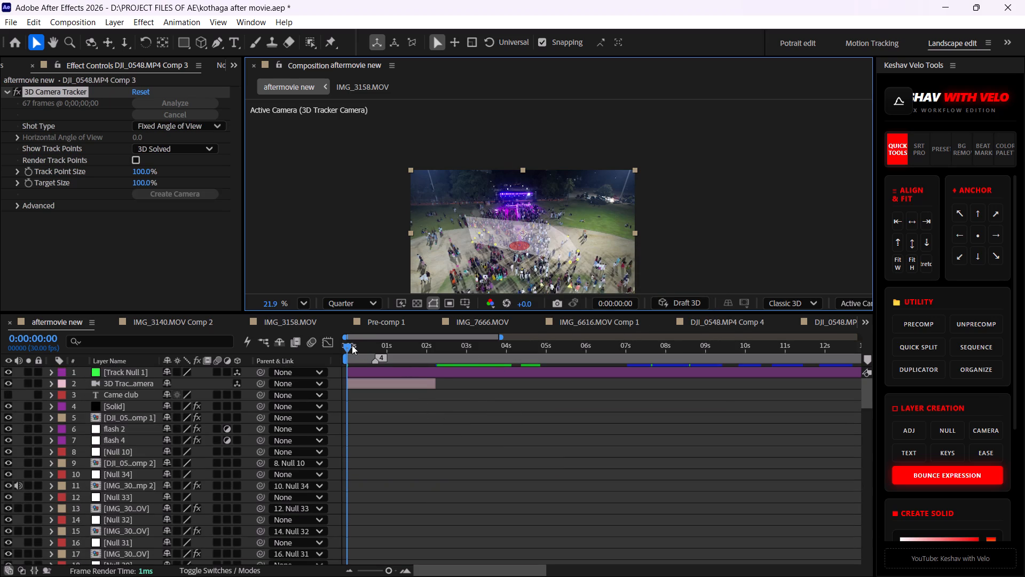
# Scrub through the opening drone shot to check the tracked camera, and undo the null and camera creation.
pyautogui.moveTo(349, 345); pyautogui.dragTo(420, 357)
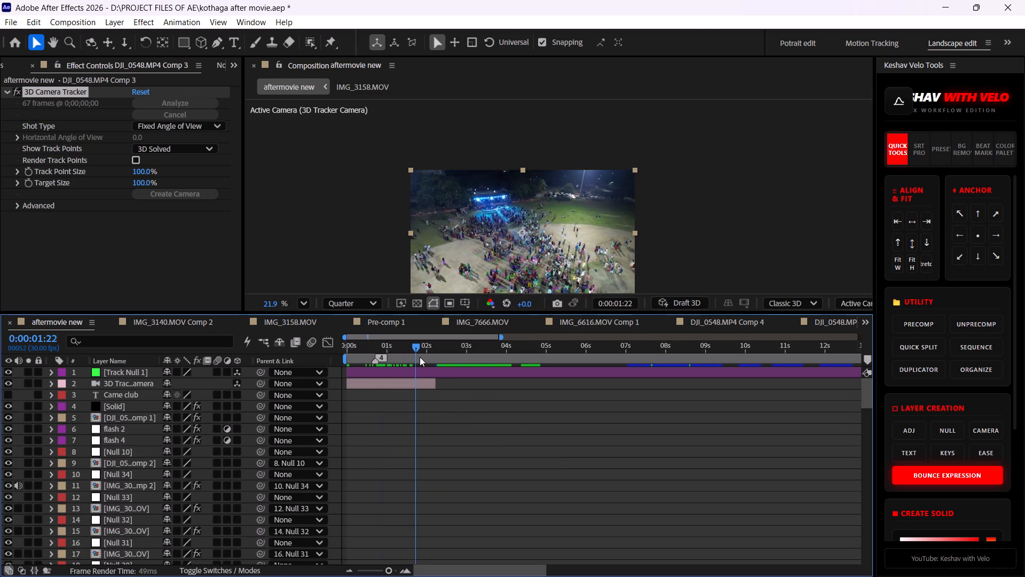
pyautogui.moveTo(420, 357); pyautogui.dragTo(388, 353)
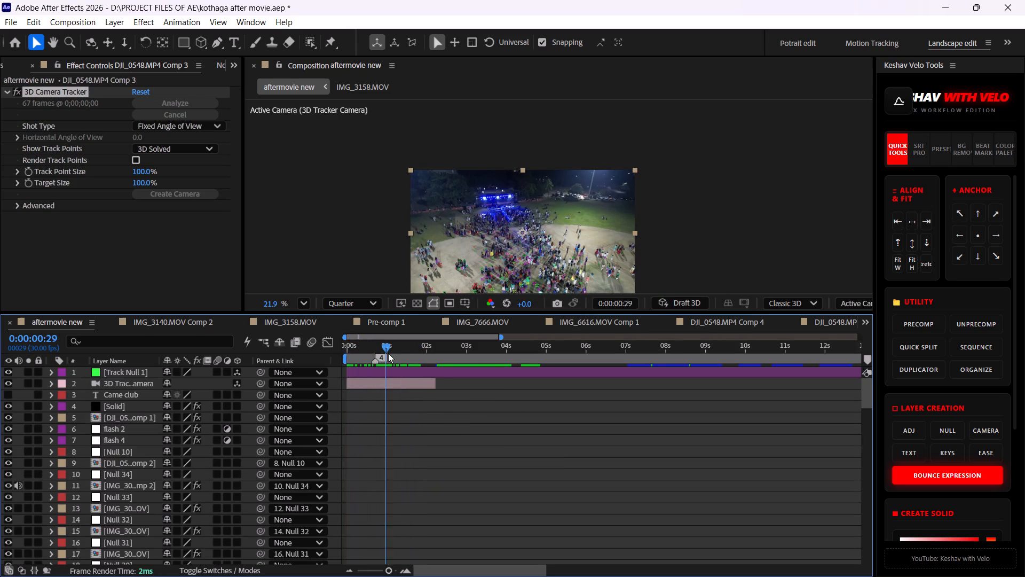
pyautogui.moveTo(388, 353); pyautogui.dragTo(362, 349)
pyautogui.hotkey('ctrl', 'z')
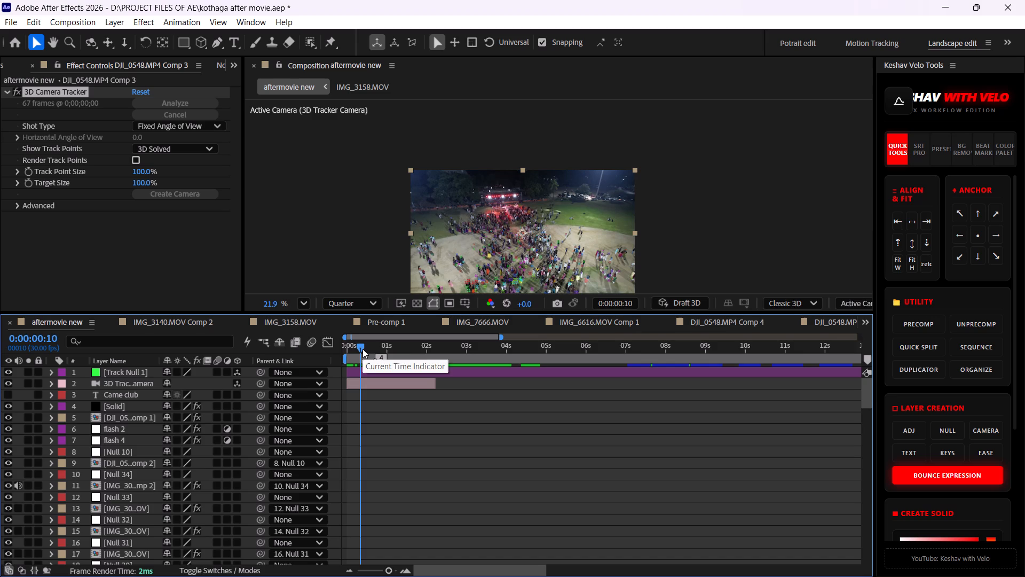
# At 0:00:00:14, select 3D Camera Tracker points over the crowd on DJI_0548.MP4 Comp 3 and create a null and camera there.
pyautogui.scroll(-8, 437, 438)
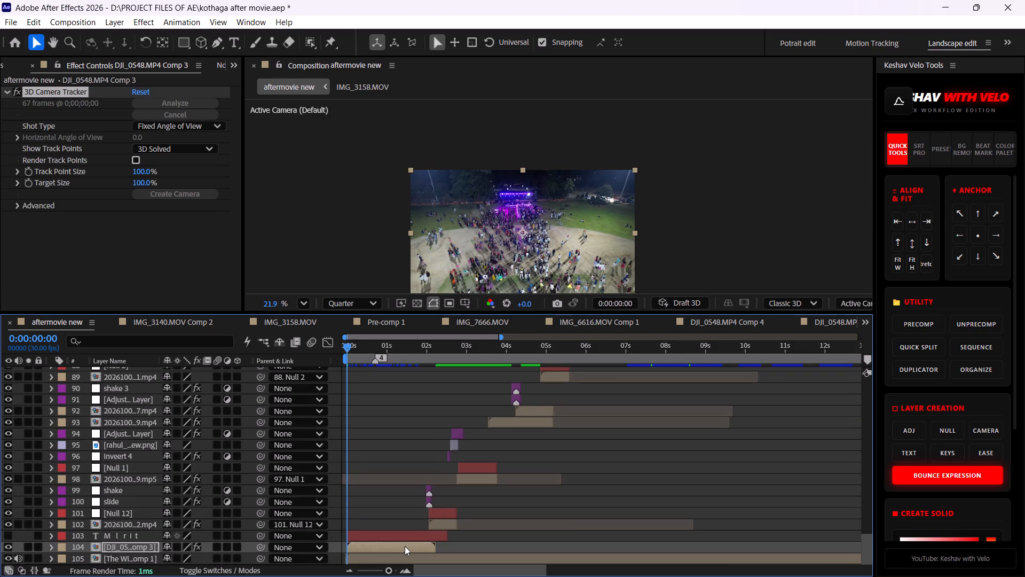
pyautogui.click(404, 546)
pyautogui.moveTo(350, 346); pyautogui.dragTo(357, 352)
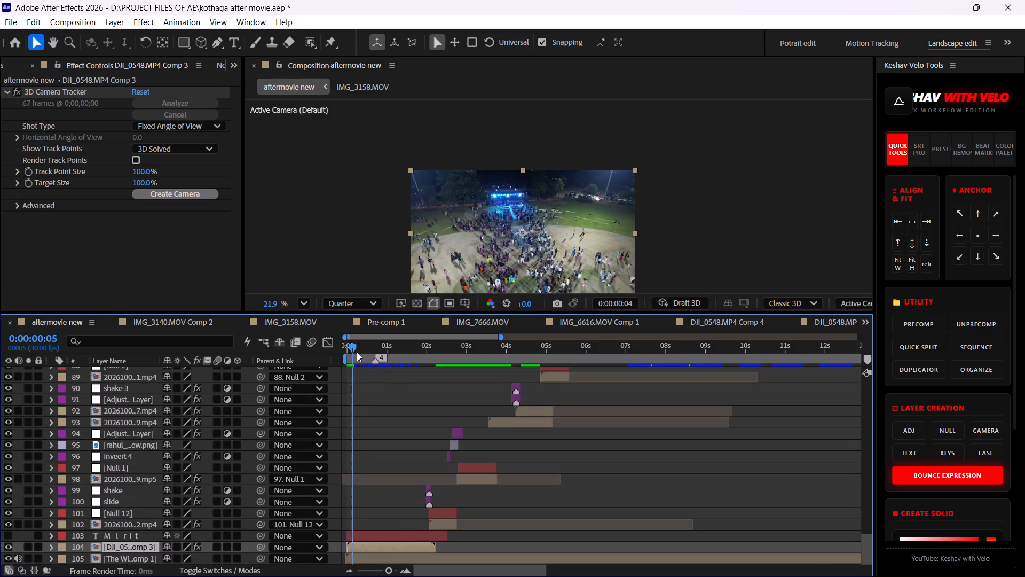
pyautogui.moveTo(357, 352); pyautogui.dragTo(331, 353)
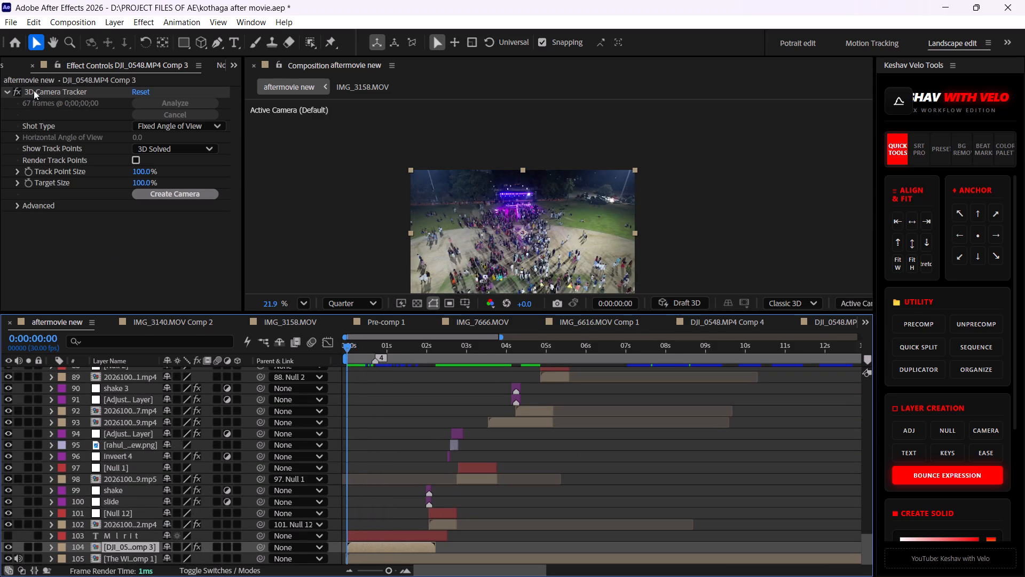
pyautogui.click(34, 90)
pyautogui.moveTo(348, 346); pyautogui.dragTo(349, 347)
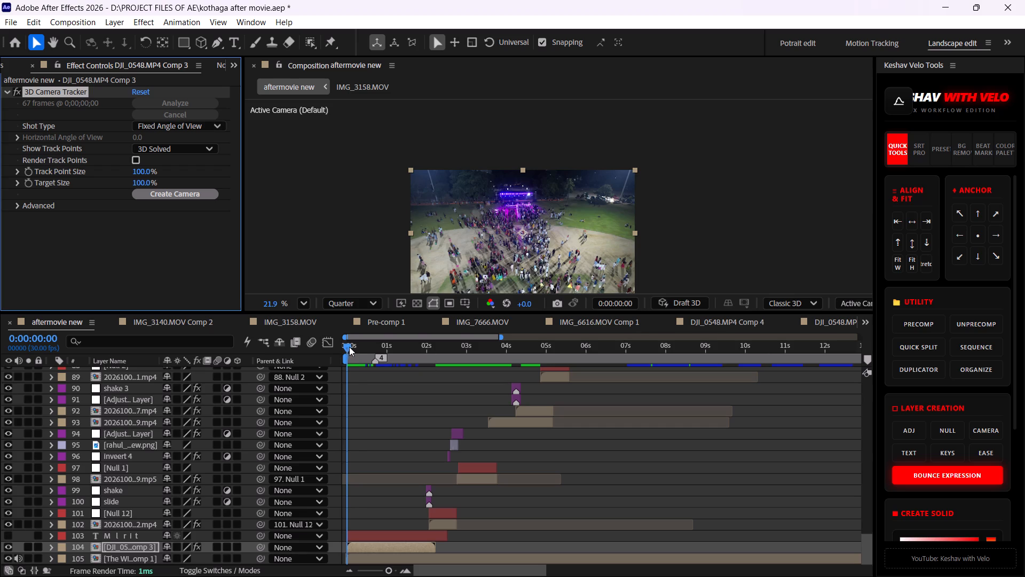
pyautogui.moveTo(349, 347); pyautogui.dragTo(367, 358)
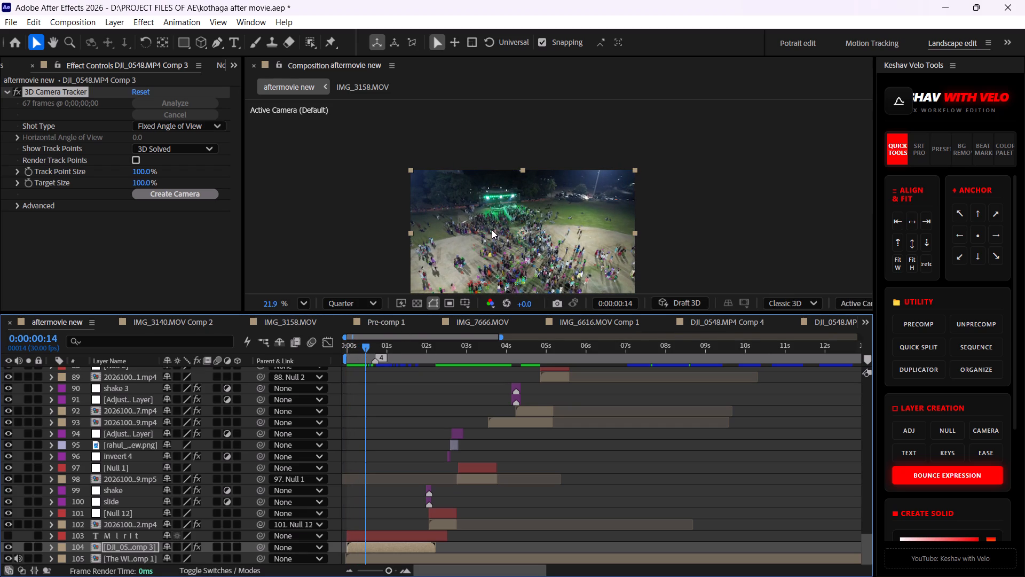
pyautogui.moveTo(492, 229); pyautogui.dragTo(490, 219)
pyautogui.moveTo(527, 236); pyautogui.dragTo(523, 248)
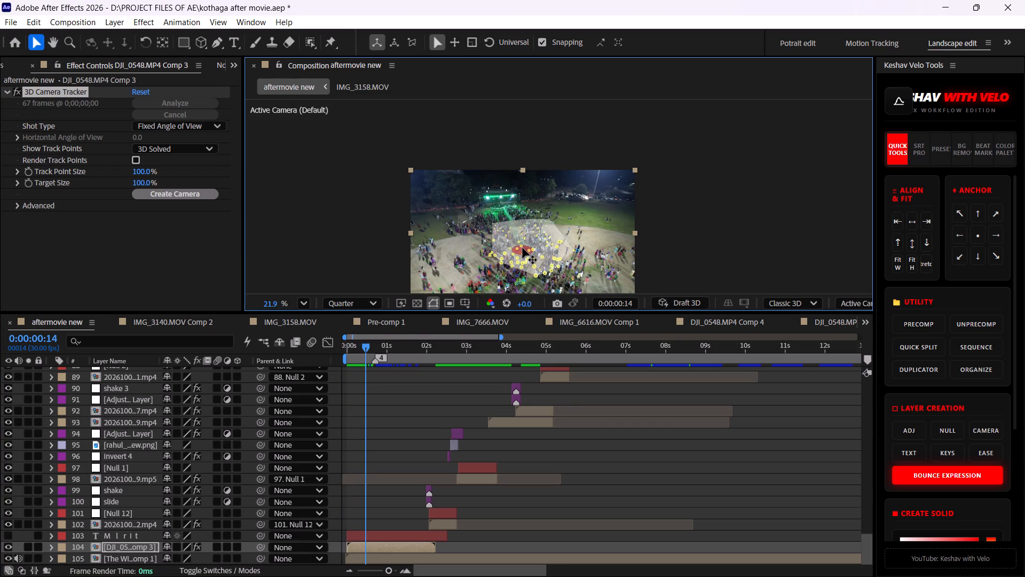
pyautogui.moveTo(523, 248); pyautogui.dragTo(524, 248)
pyautogui.rightClick(524, 249)
pyautogui.click(569, 288)
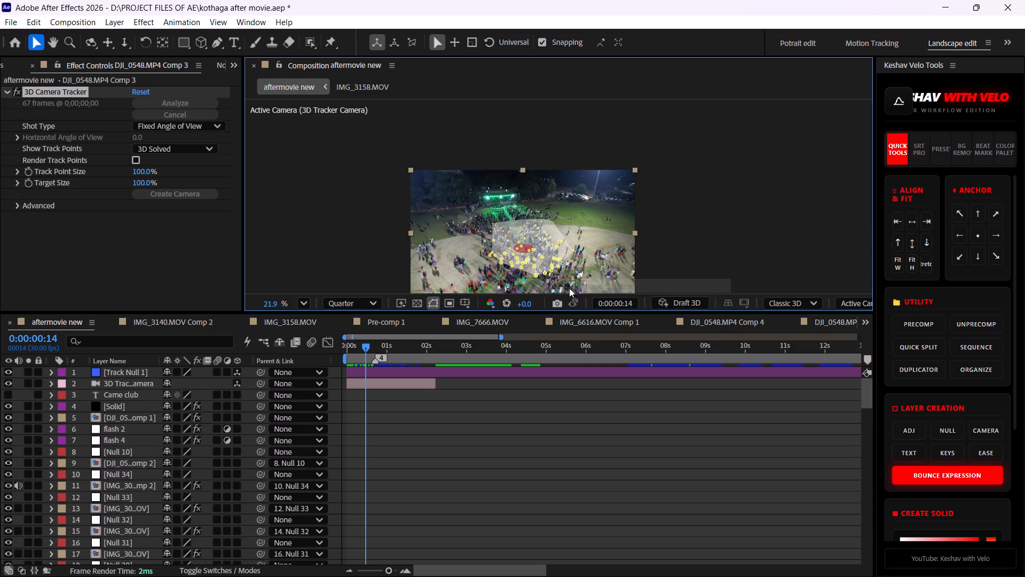
# Split the Track Null 1 layer at 0:00:02:08, where the drone shot ends, and delete the part after it.
pyautogui.moveTo(365, 349); pyautogui.dragTo(439, 378)
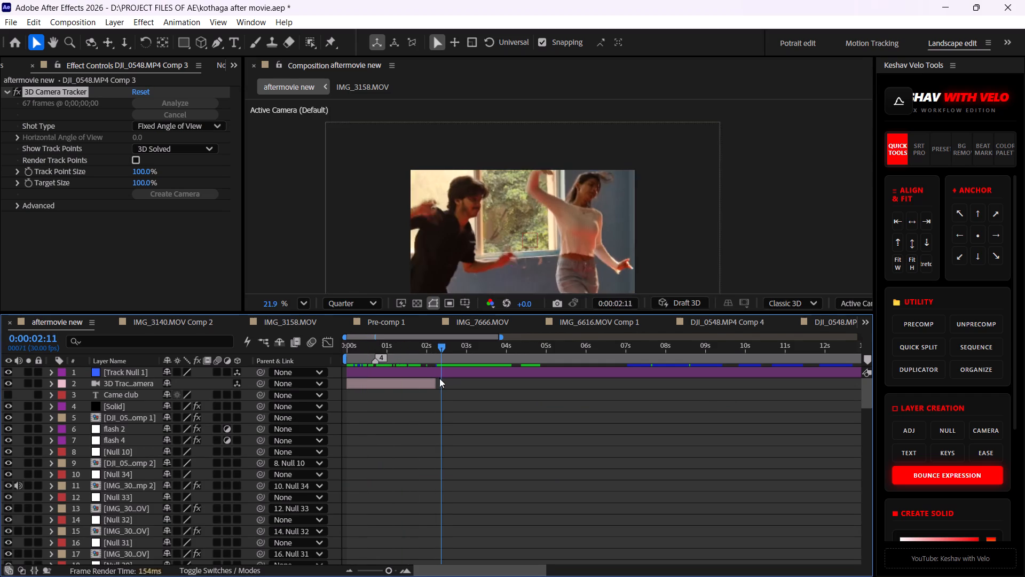
pyautogui.moveTo(439, 378); pyautogui.dragTo(437, 378)
pyautogui.click(439, 371)
pyautogui.hotkey('ctrl', 'shift', 'd')
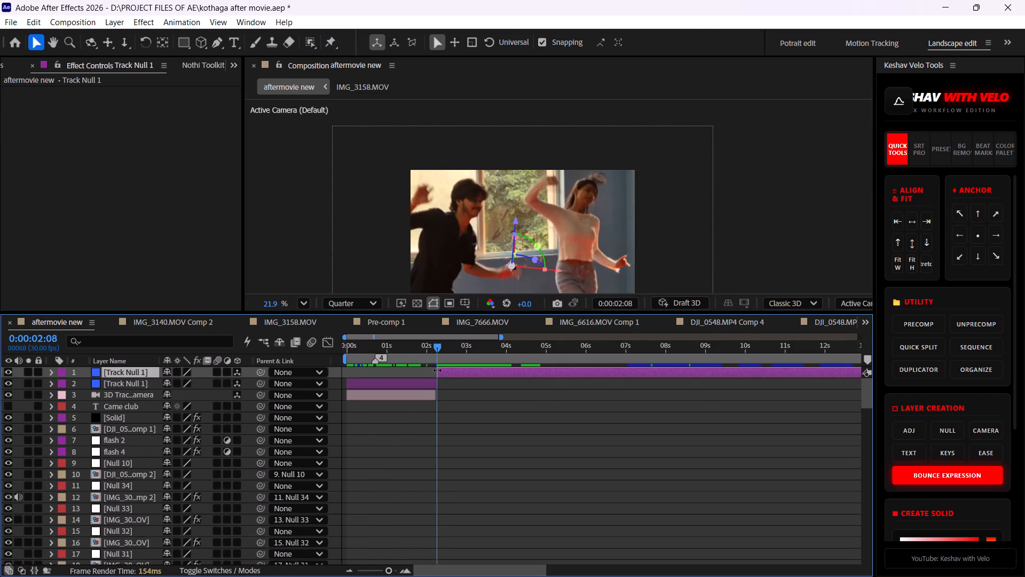
pyautogui.press('Delete')
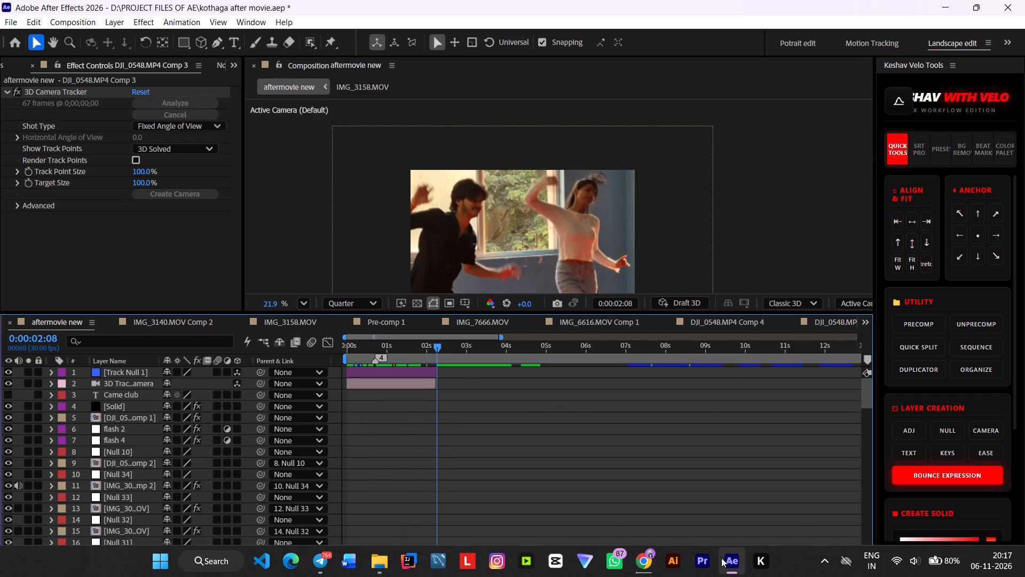
# Switch to Chrome and watch the next part of the Element 3D text tutorial, covering the solid and custom path layers.
pyautogui.click(639, 564)
pyautogui.click(409, 279)
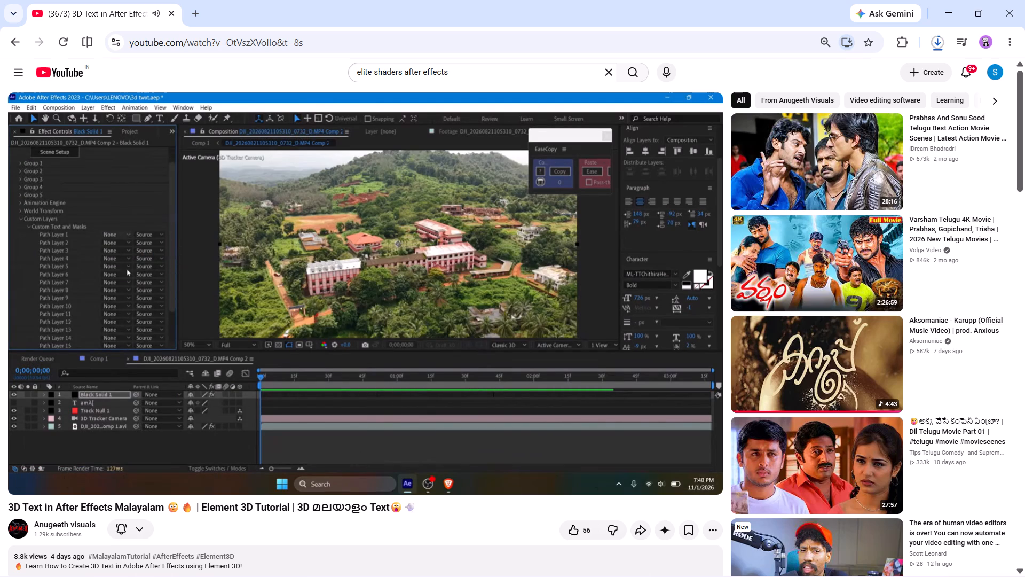
pyautogui.click(428, 323)
# Back in After Effects, move the Track Null 1 and 3D Tracker Camera layers directly above the M l r i t text layer.
pyautogui.click(736, 558)
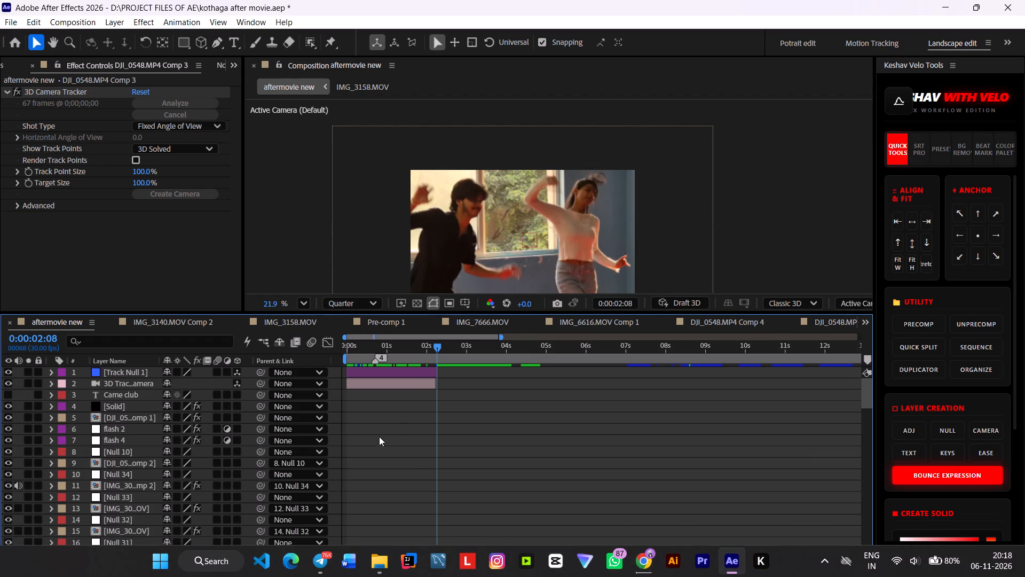
pyautogui.scroll(-4, 395, 422)
pyautogui.scroll(3, 389, 448)
pyautogui.scroll(4, 132, 407)
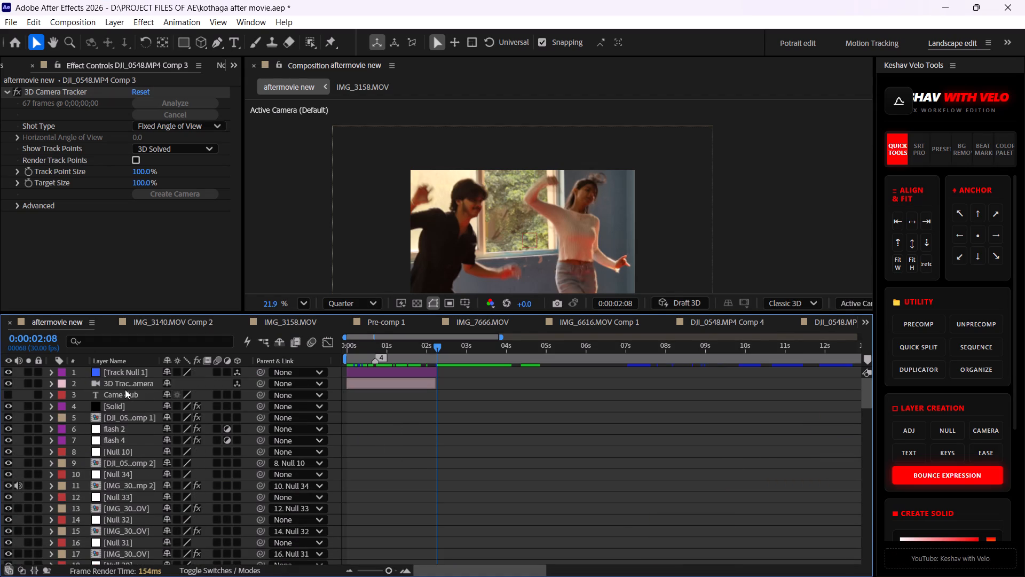
pyautogui.keyDown('ctrl'); pyautogui.click(122, 381); pyautogui.keyUp('ctrl')
pyautogui.keyDown('ctrl'); pyautogui.click(122, 369); pyautogui.keyUp('ctrl')
pyautogui.moveTo(123, 371); pyautogui.dragTo(130, 532)
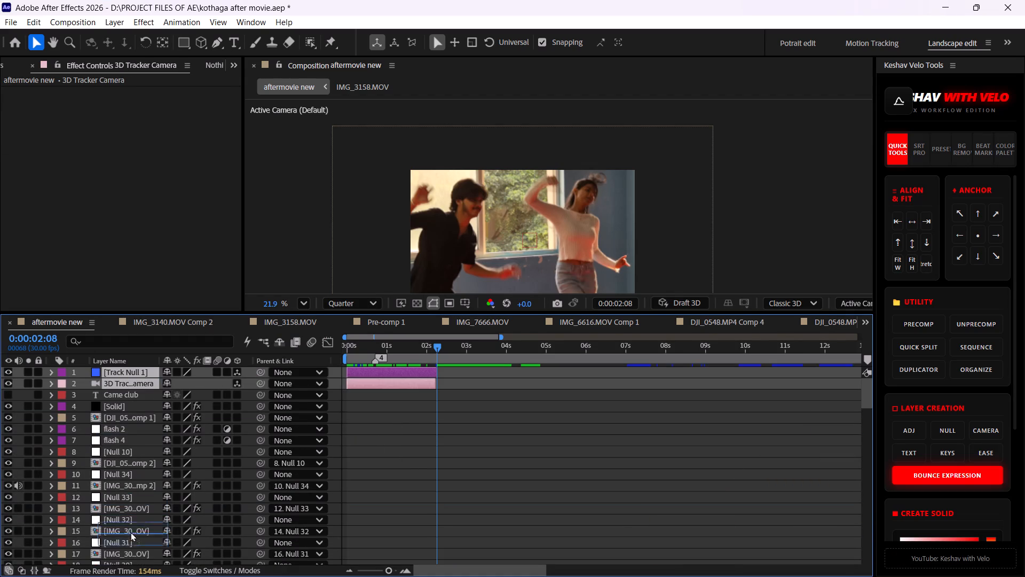
pyautogui.moveTo(130, 532); pyautogui.dragTo(130, 563)
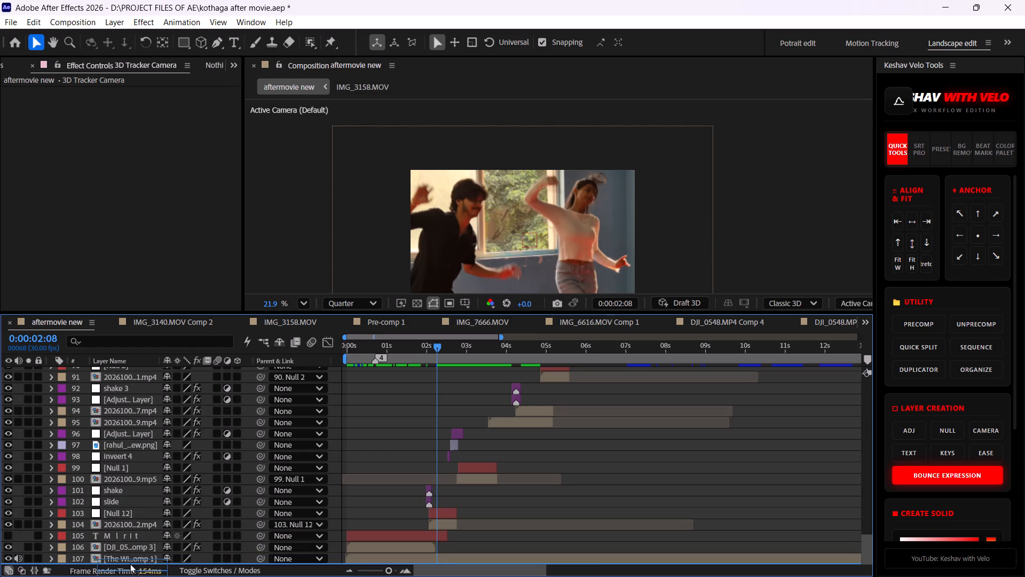
pyautogui.moveTo(130, 563); pyautogui.dragTo(121, 528)
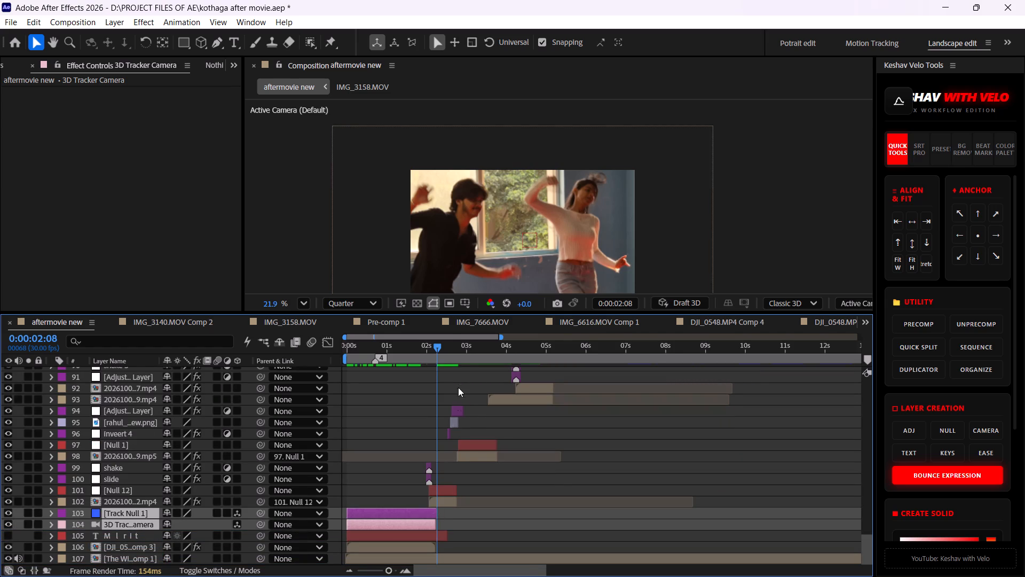
# Create a black #000000 solid with the playhead at 0:00:00:20.
pyautogui.moveTo(439, 350); pyautogui.dragTo(375, 362)
pyautogui.scroll(-4, 906, 364)
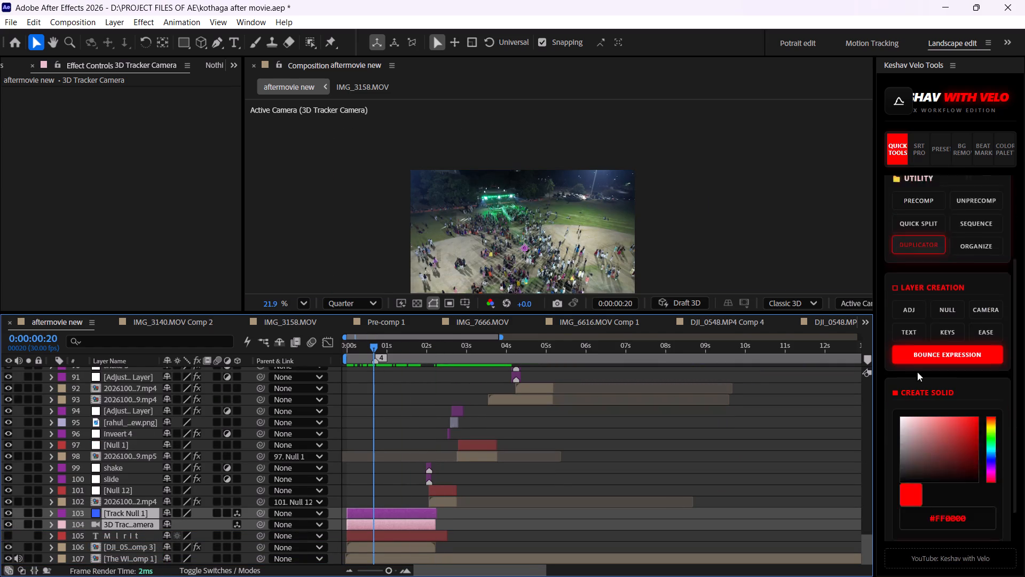
pyautogui.moveTo(917, 436); pyautogui.dragTo(876, 467)
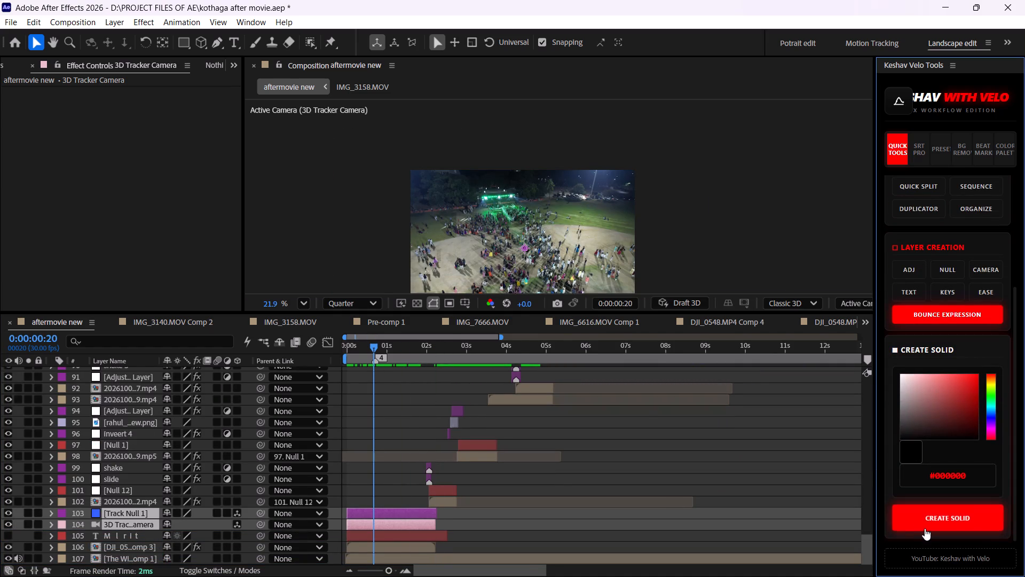
pyautogui.click(925, 523)
# Move the new black solid from the top of the layer stack to directly above Track Null 1.
pyautogui.scroll(11, 185, 433)
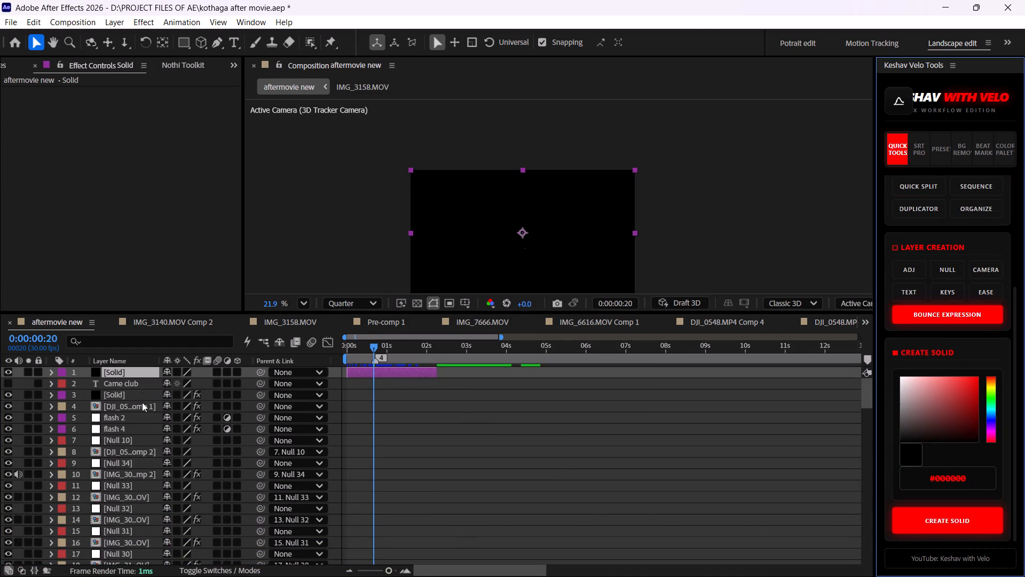
pyautogui.scroll(2, 142, 402)
pyautogui.moveTo(129, 375); pyautogui.dragTo(129, 554)
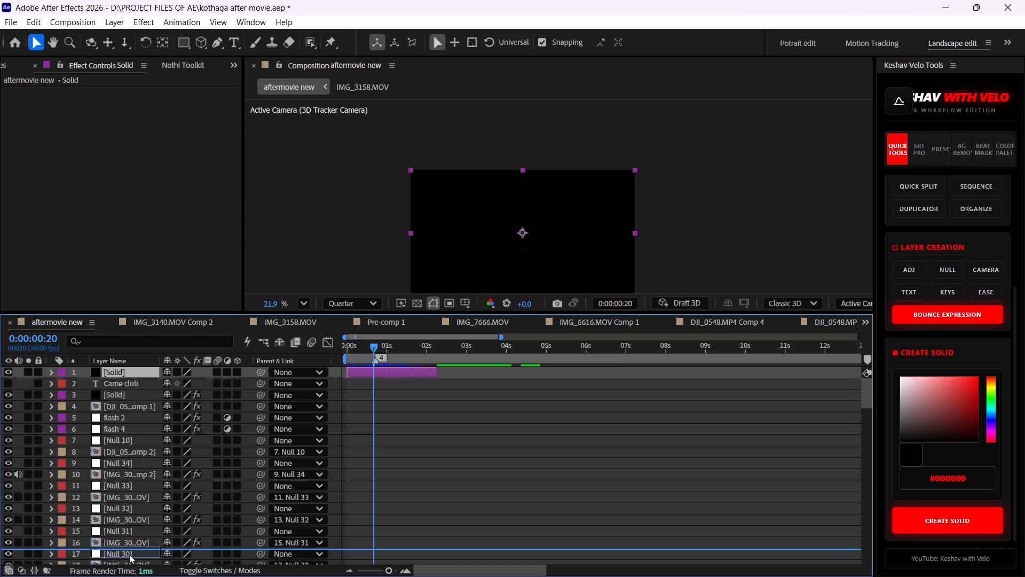
pyautogui.moveTo(129, 554); pyautogui.dragTo(130, 556)
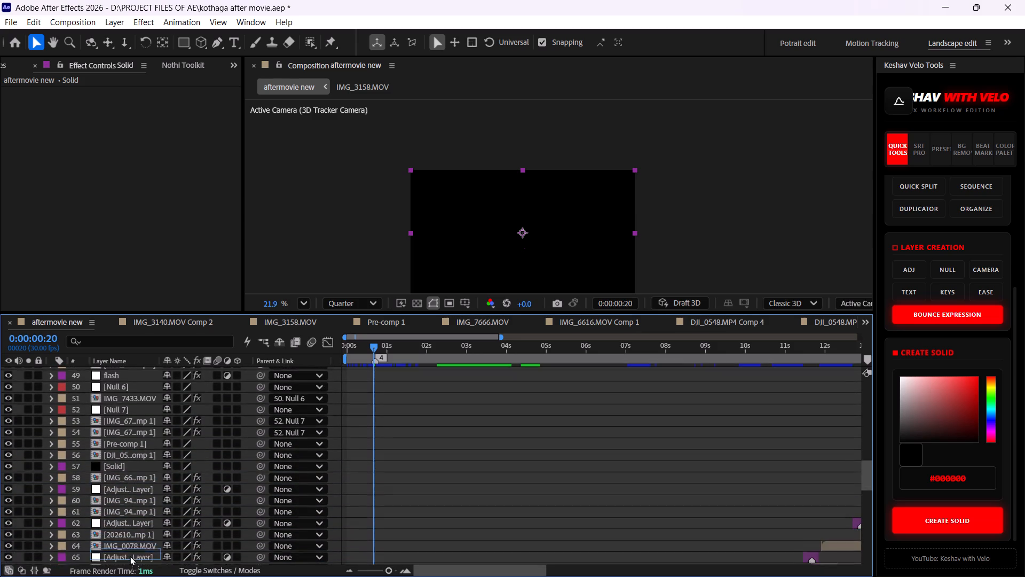
pyautogui.moveTo(130, 556); pyautogui.dragTo(132, 559)
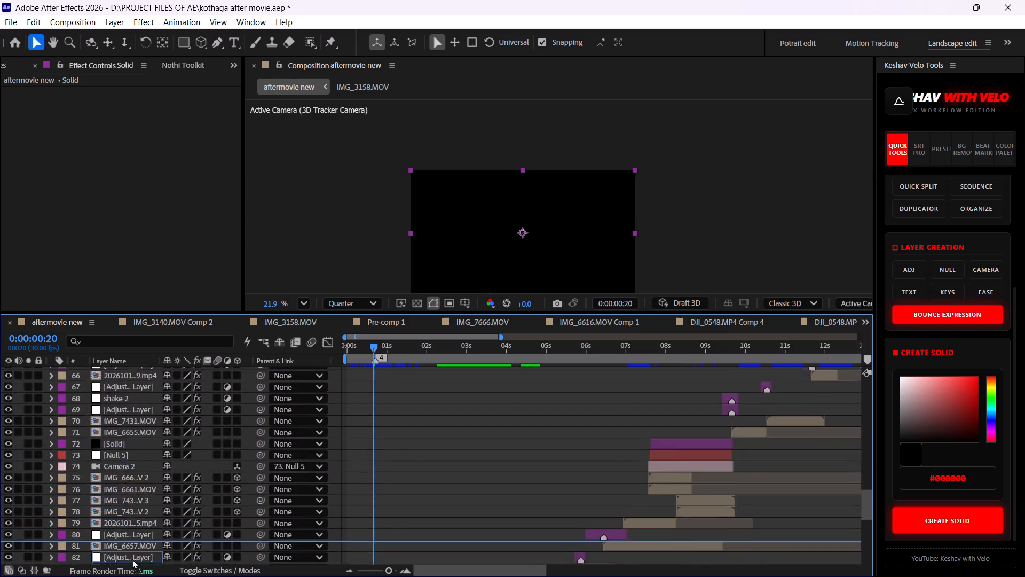
pyautogui.moveTo(132, 559); pyautogui.dragTo(140, 513)
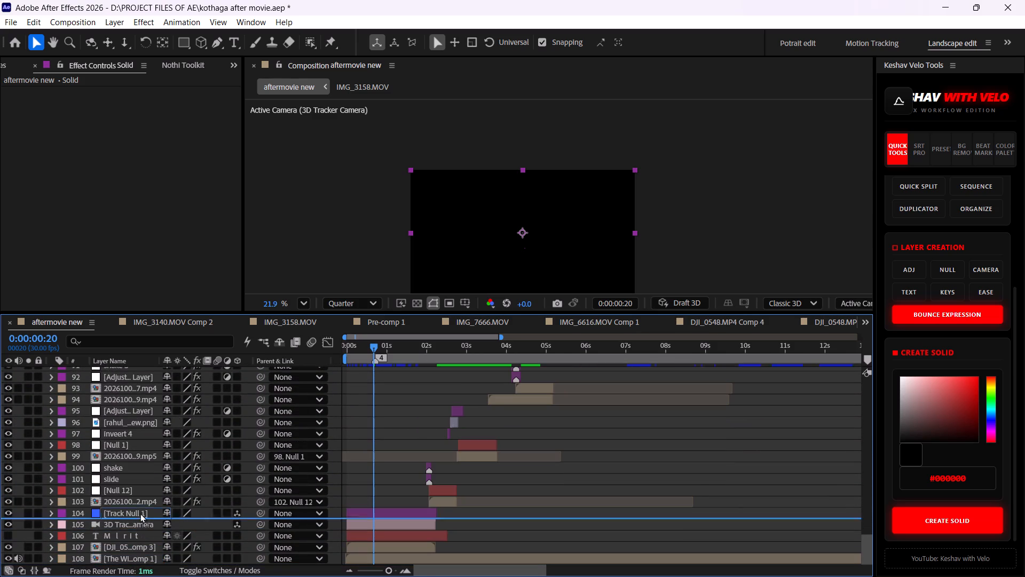
pyautogui.moveTo(140, 513); pyautogui.dragTo(142, 504)
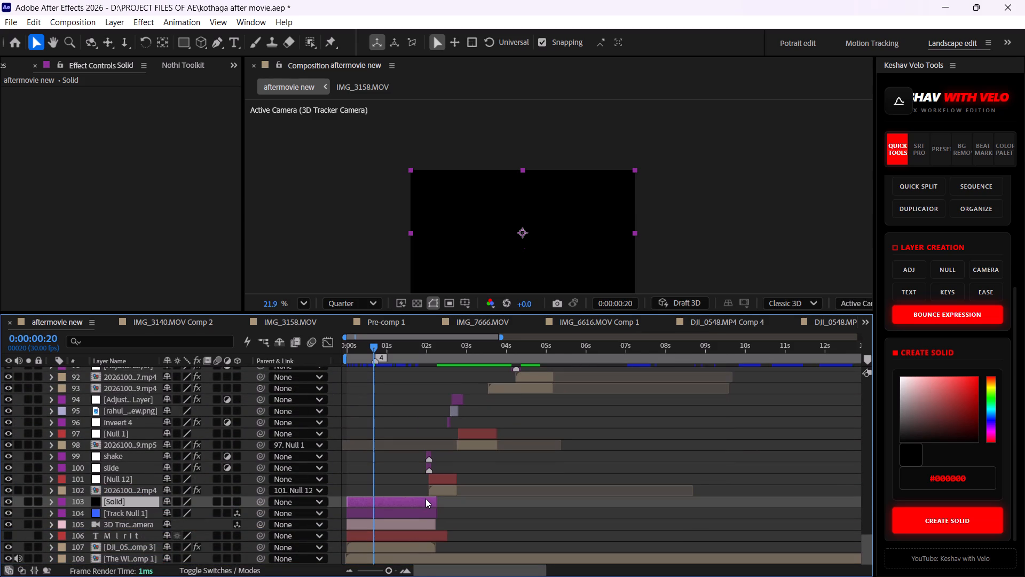
# Apply the Element effect to the new solid and expand its Custom Text and Masks settings.
pyautogui.hotkey('ctrl', 'space')
pyautogui.write('ele')
pyautogui.press('Return')
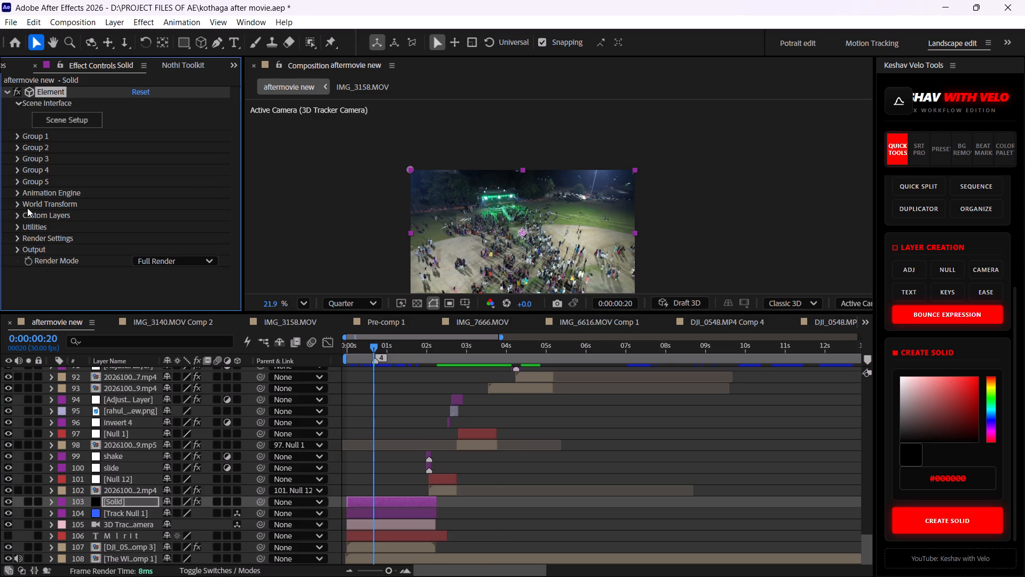
pyautogui.click(21, 213)
pyautogui.click(33, 225)
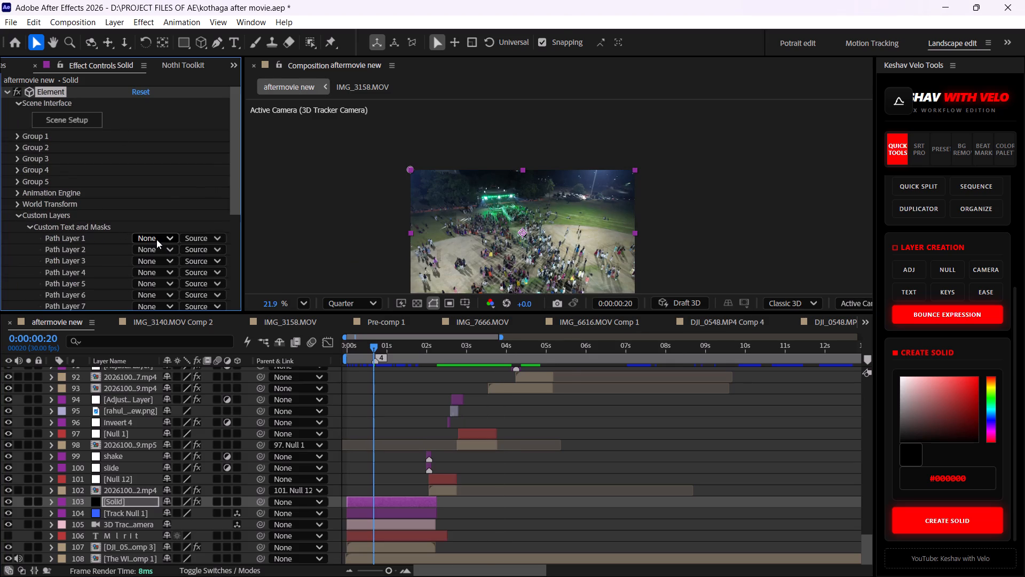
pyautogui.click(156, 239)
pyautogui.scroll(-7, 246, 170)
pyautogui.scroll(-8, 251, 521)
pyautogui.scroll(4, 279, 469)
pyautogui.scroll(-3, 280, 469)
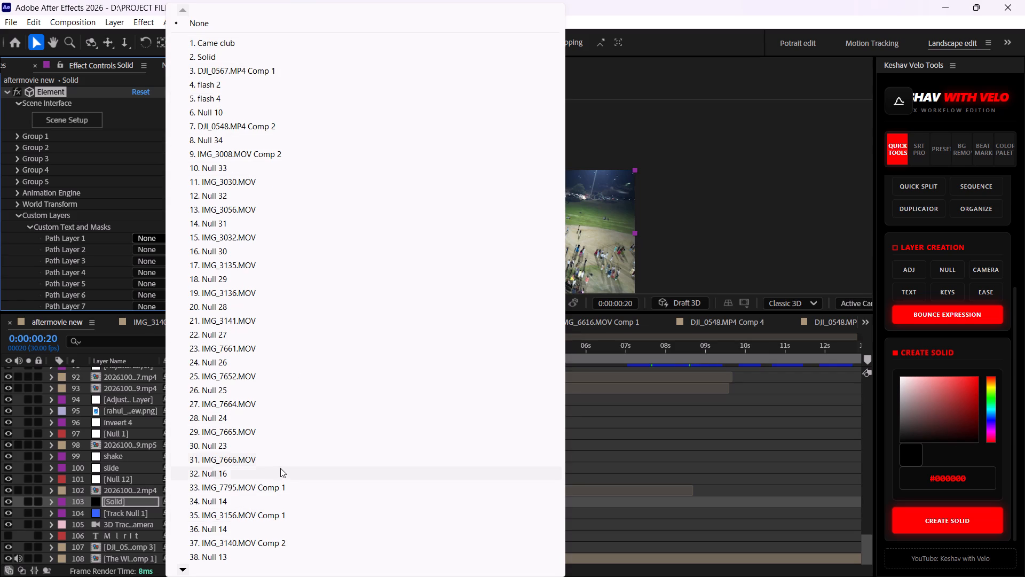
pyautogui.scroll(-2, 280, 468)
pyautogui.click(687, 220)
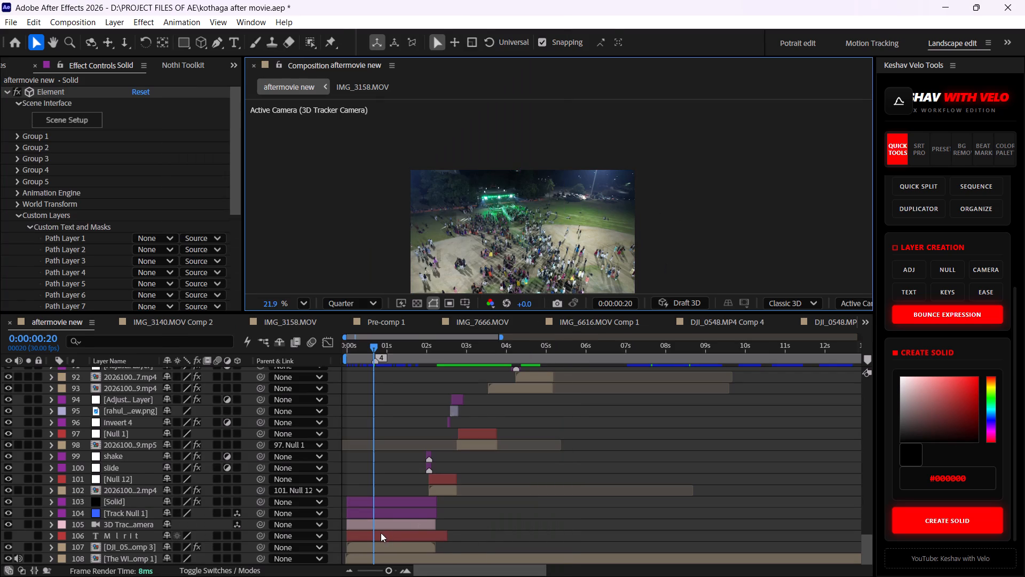
# Show the M l r i t text layer briefly to check its content, and hide it again.
pyautogui.click(381, 537)
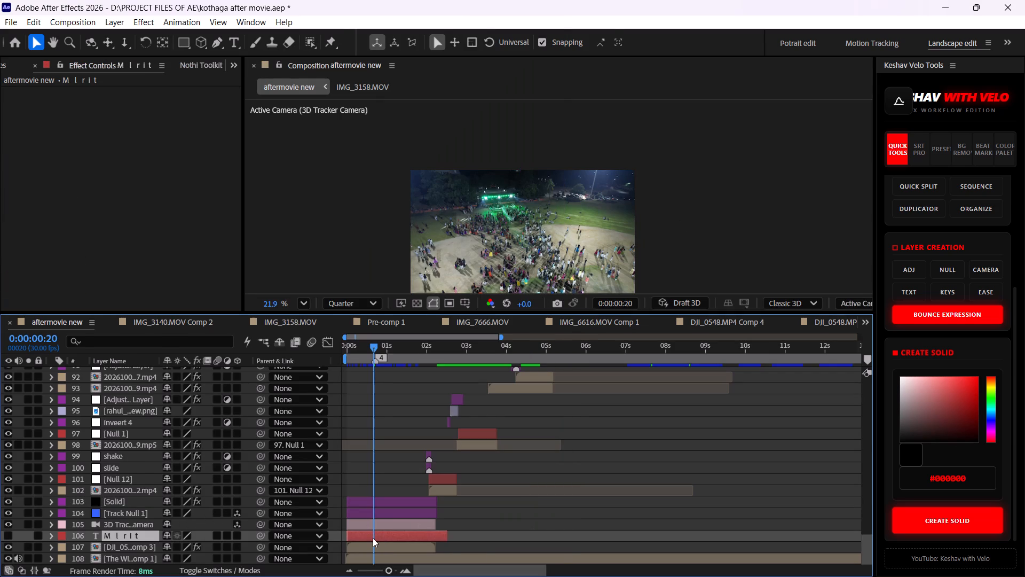
pyautogui.click(372, 537)
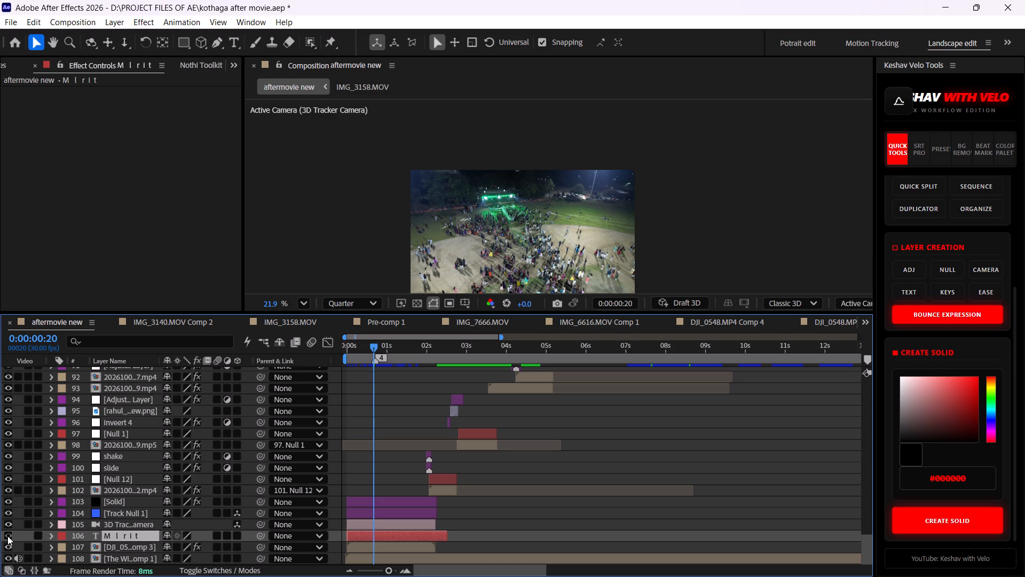
pyautogui.click(7, 536)
pyautogui.click(7, 536)
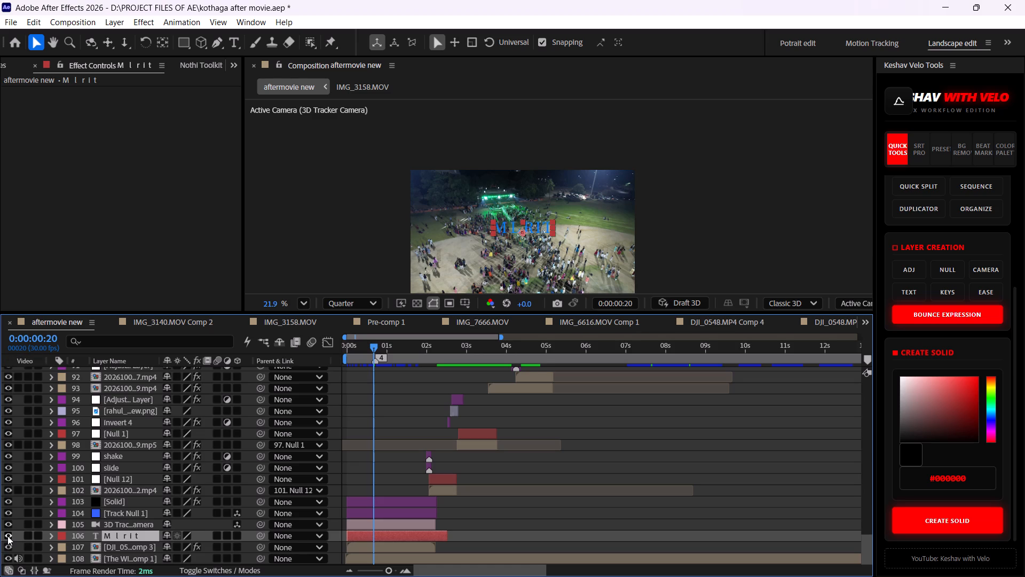
# Set Path Layer 1 of the solid's Element effect to the M l r i t text layer, layer 106.
pyautogui.click(367, 503)
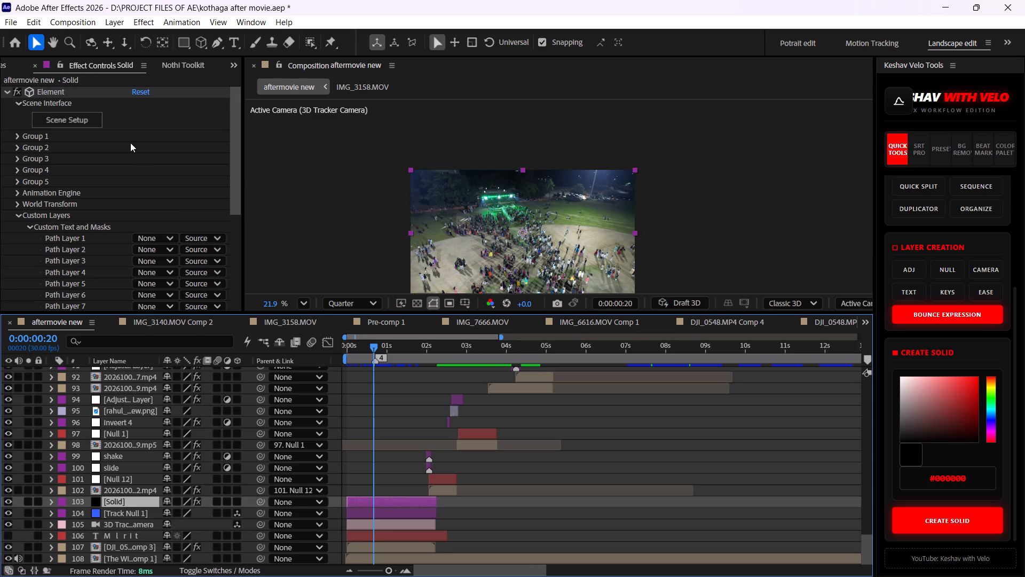
pyautogui.click(141, 239)
pyautogui.scroll(-6, 379, 378)
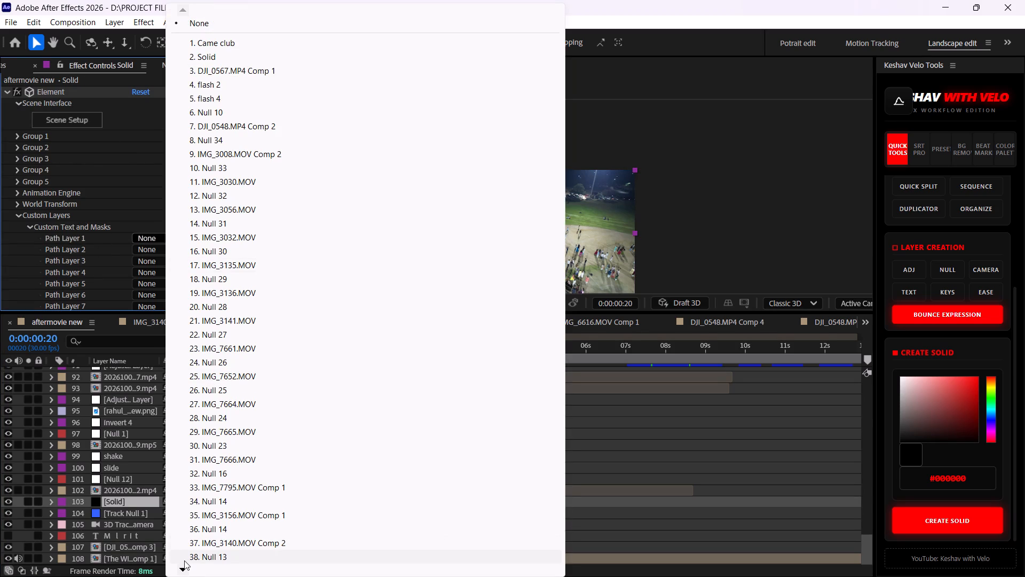
pyautogui.doubleClick(184, 564)
pyautogui.scroll(-1, 184, 564)
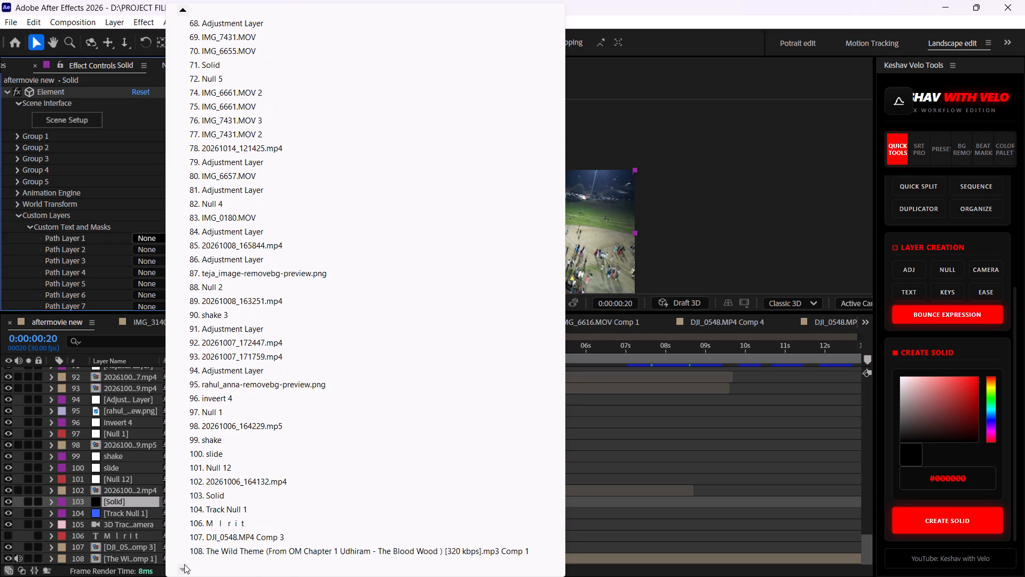
pyautogui.click(233, 527)
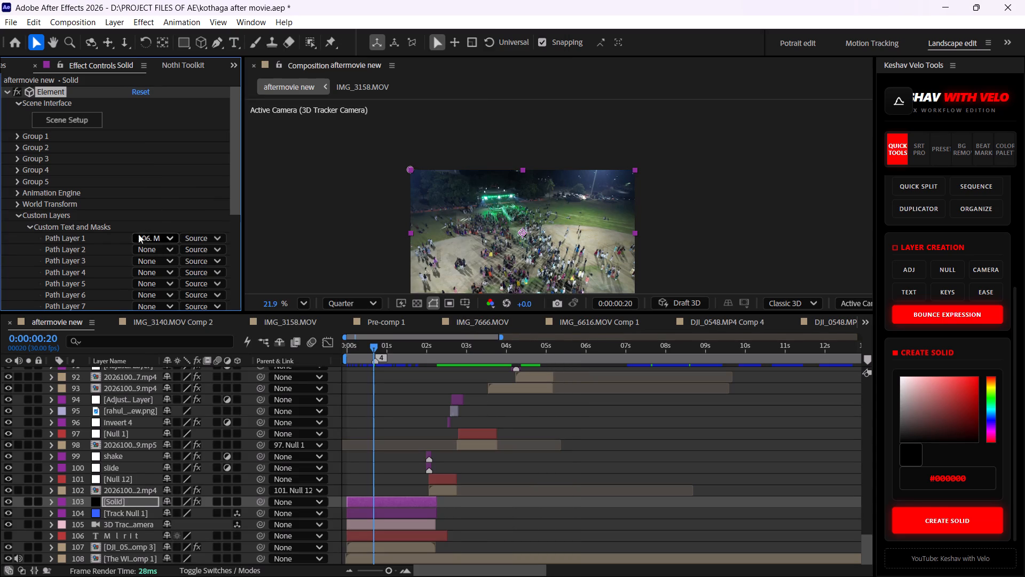
pyautogui.click(30, 224)
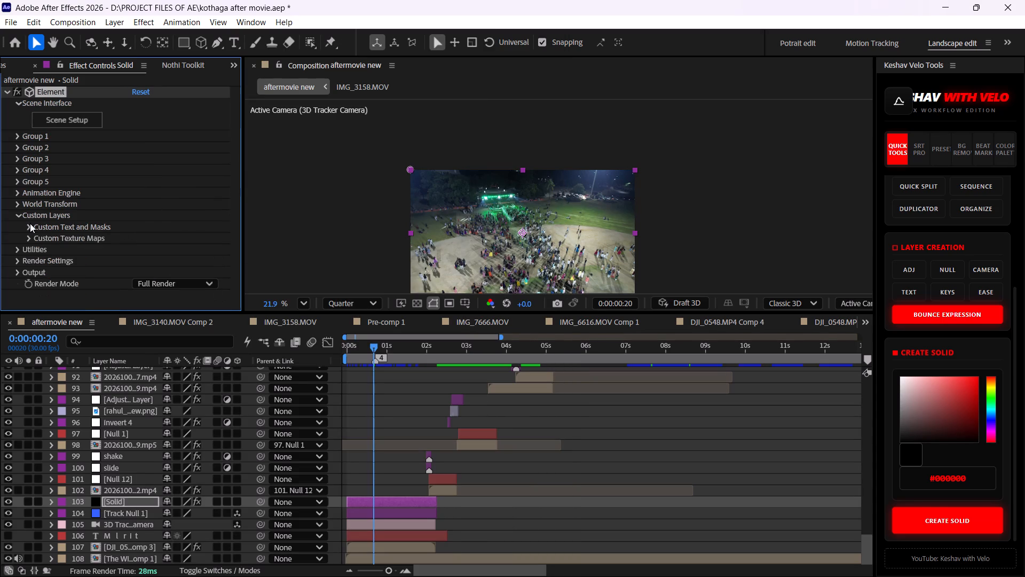
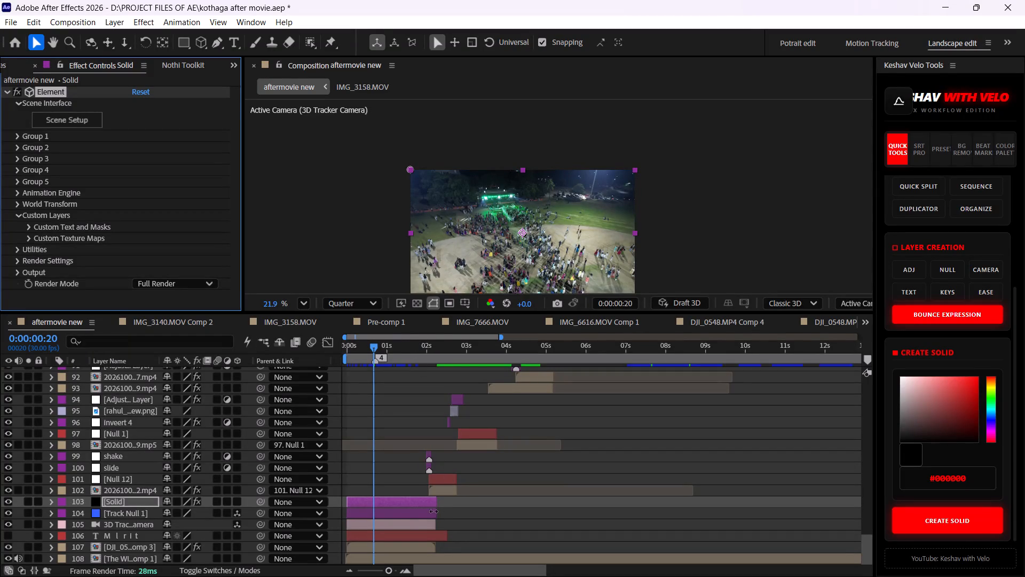
# Scrub through the opening drone shot from its start to frame 21.
pyautogui.moveTo(373, 352); pyautogui.dragTo(335, 355)
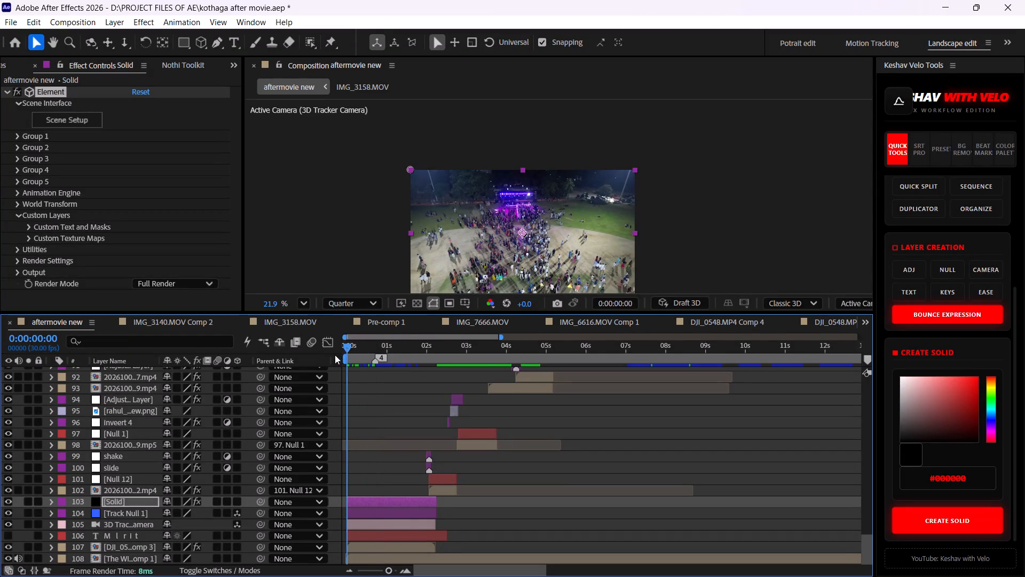
pyautogui.moveTo(335, 355); pyautogui.dragTo(374, 398)
pyautogui.scroll(-2, 84, 209)
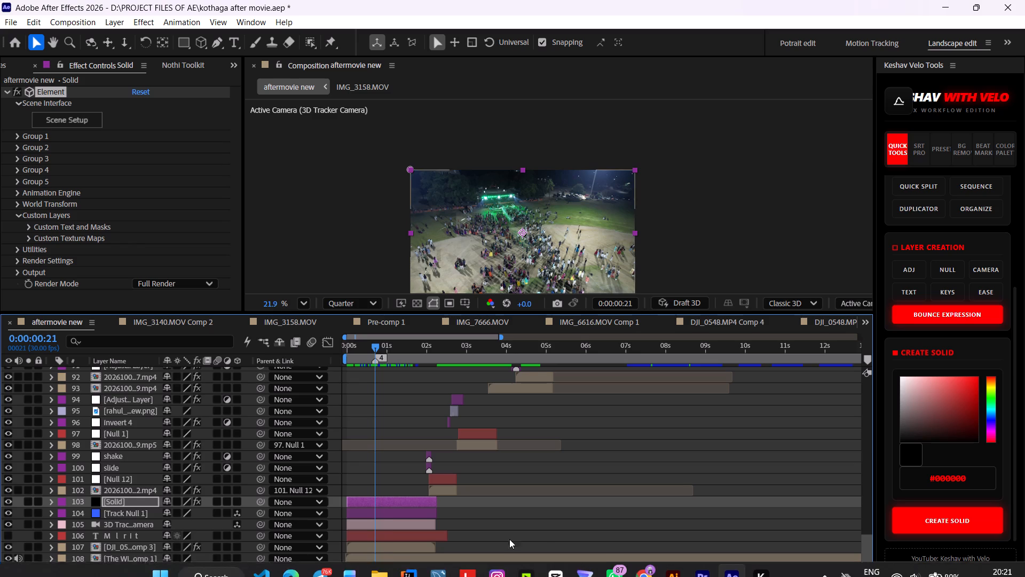
# Switch to Chrome and watch the Element 3D tutorial's part on the render settings and override layer, and return to After Effects.
pyautogui.click(640, 564)
pyautogui.click(313, 329)
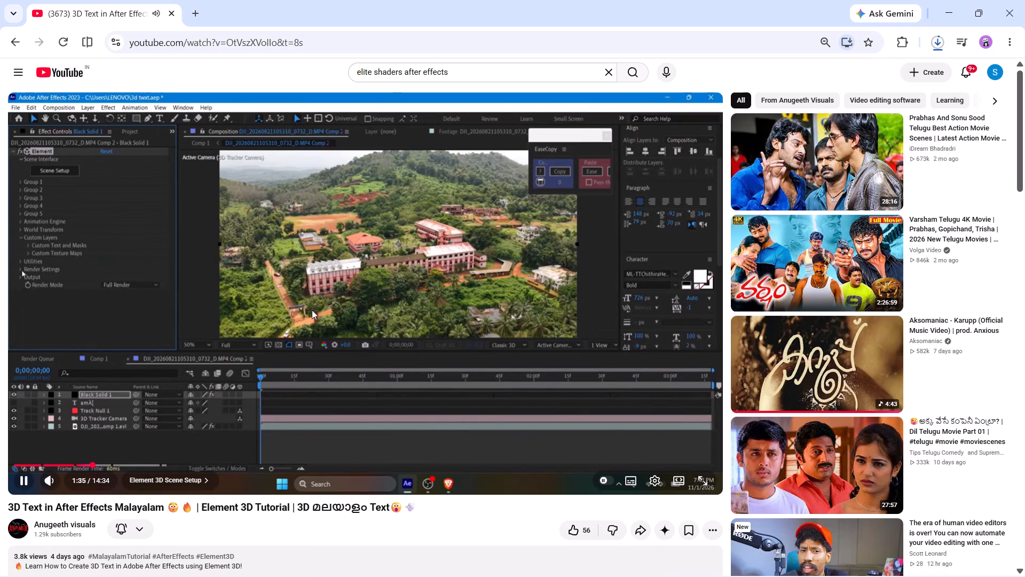
pyautogui.click(348, 302)
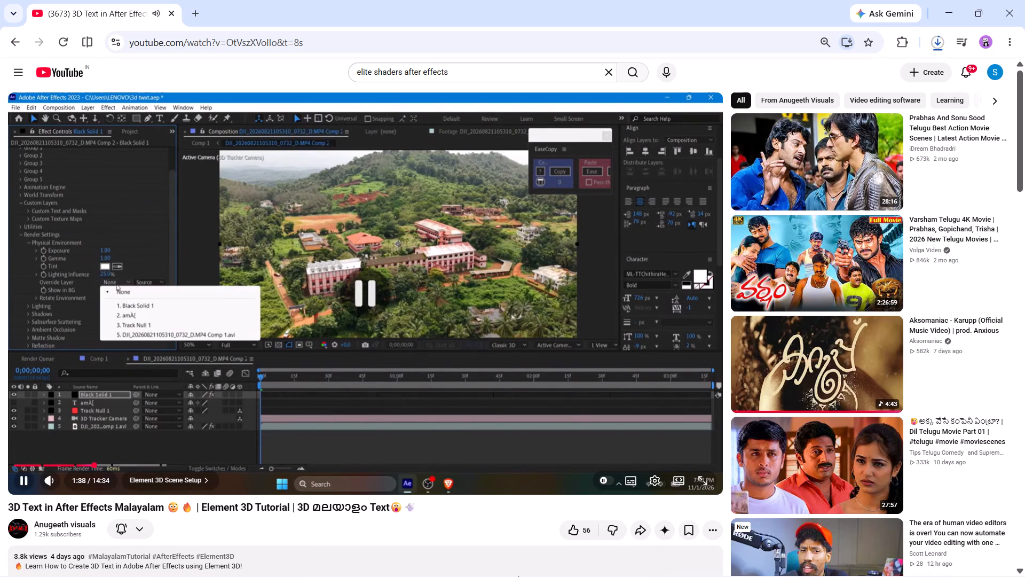
pyautogui.click(723, 556)
# In the Element effect's Physical Environment render settings, set Override Layer to the DJI drone footage, layer 107.
pyautogui.scroll(-1, 0, 192)
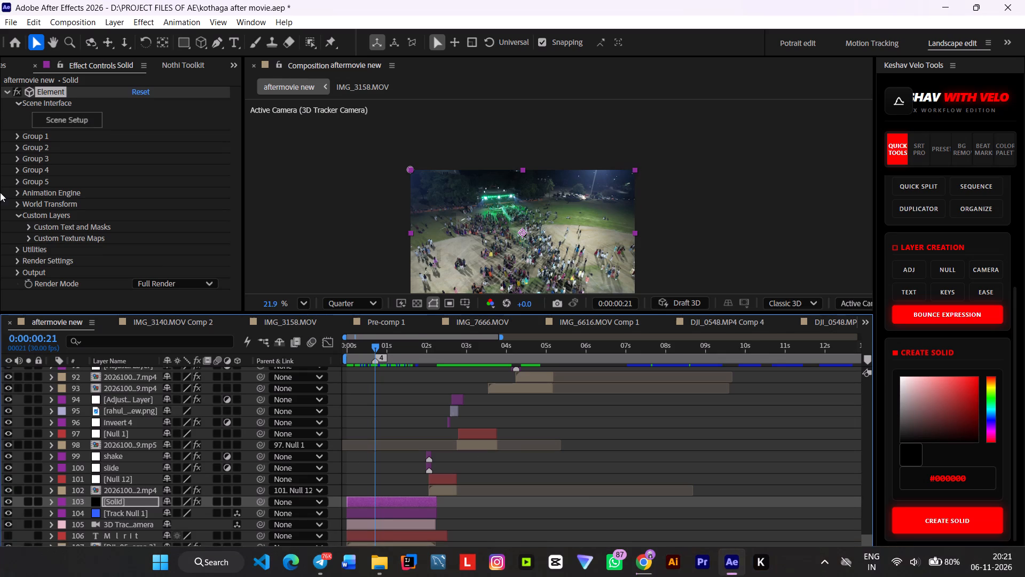
pyautogui.click(17, 262)
pyautogui.scroll(-1, 50, 205)
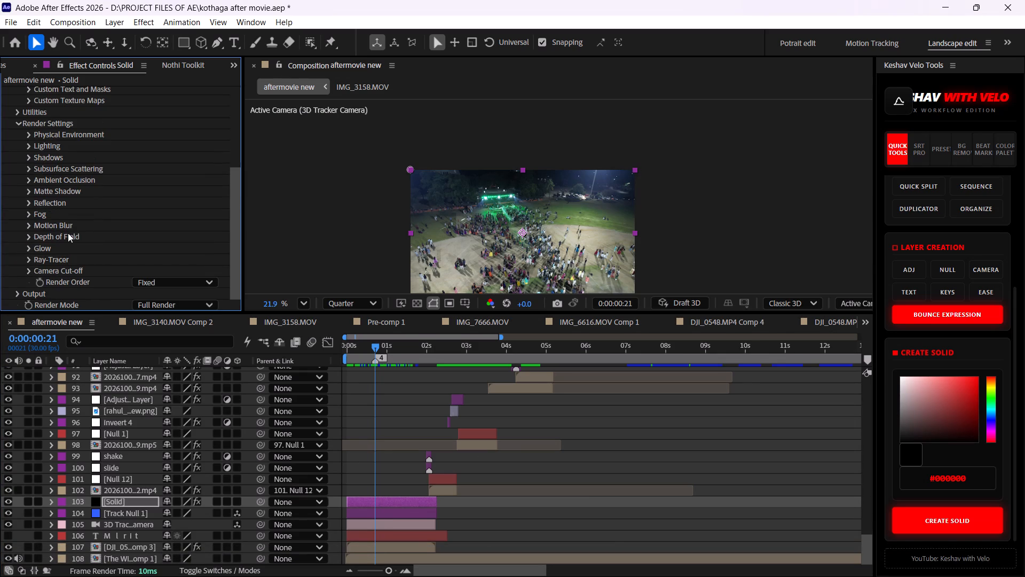
pyautogui.click(26, 135)
pyautogui.click(160, 191)
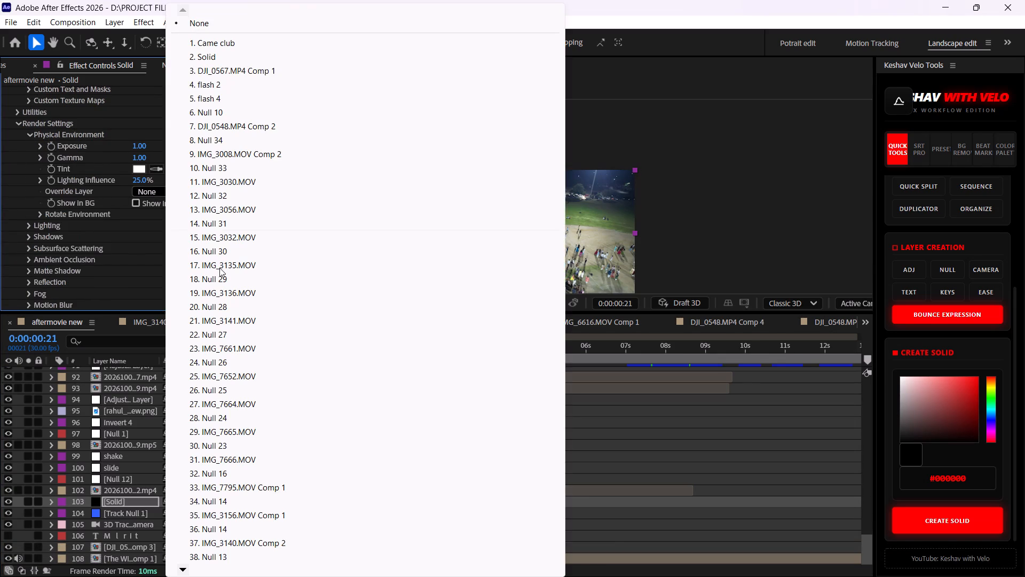
pyautogui.scroll(-6, 295, 358)
pyautogui.scroll(-8, 282, 447)
pyautogui.scroll(-4, 241, 463)
pyautogui.moveTo(181, 568); pyautogui.dragTo(182, 558)
pyautogui.click(221, 533)
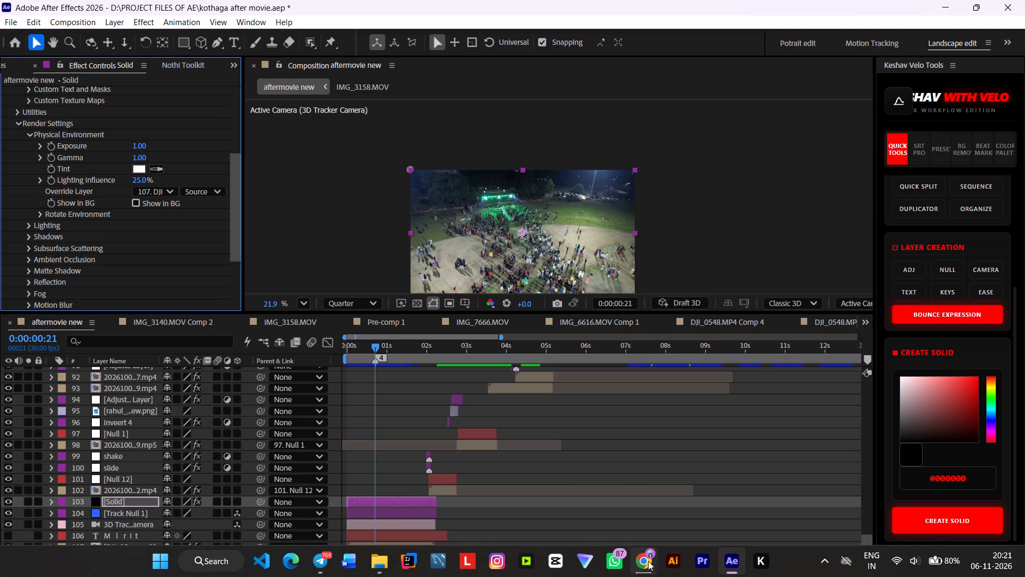
# Switch to Chrome, watch the tutorial's following section leading into Scene Setup, and return to After Effects.
pyautogui.click(637, 507)
pyautogui.click(290, 266)
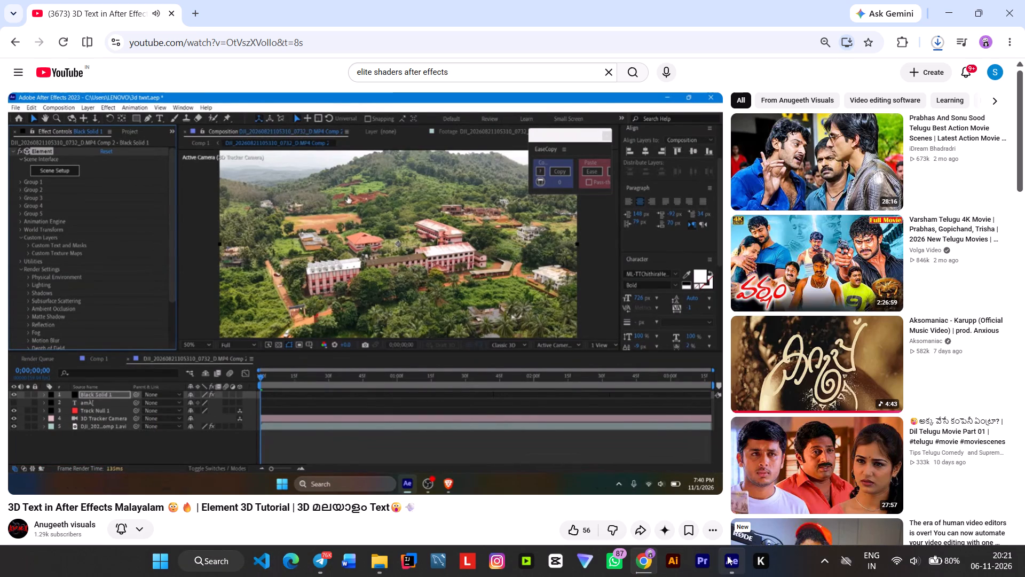
pyautogui.click(727, 556)
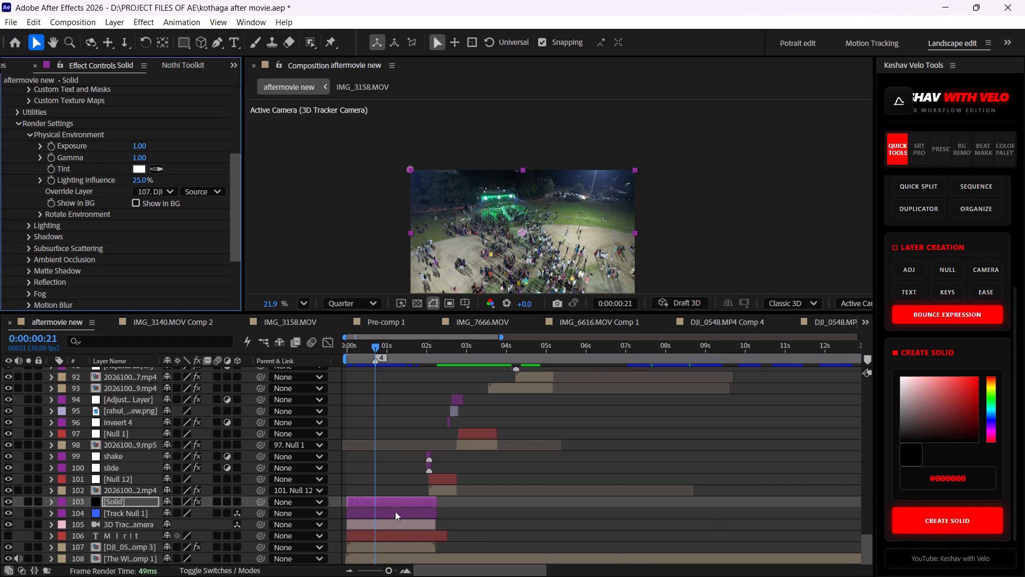
# Open Element's Scene Setup and extrude the M l r i t text path into a 3D model.
pyautogui.scroll(4, 108, 171)
pyautogui.click(70, 119)
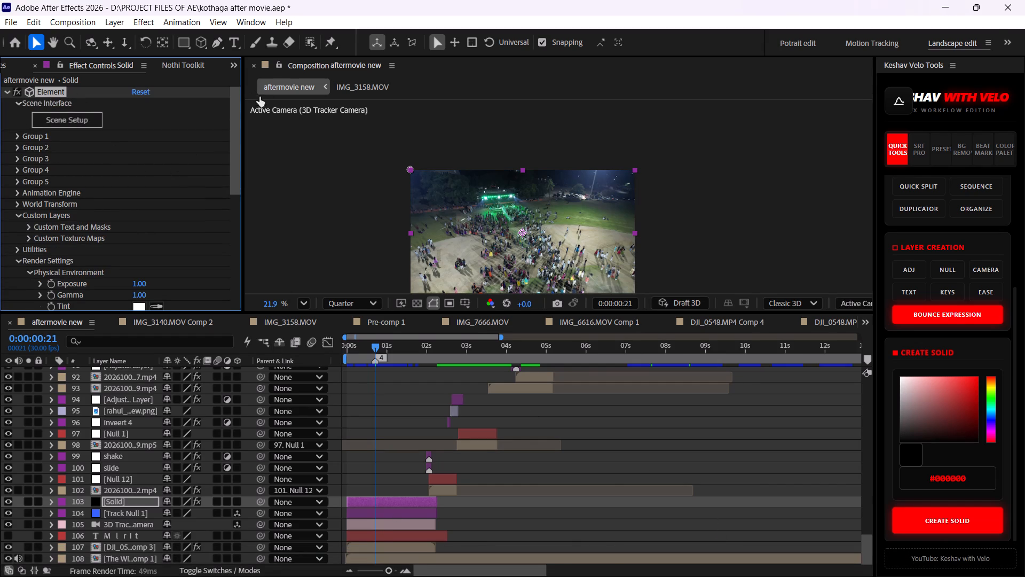
pyautogui.click(335, 49)
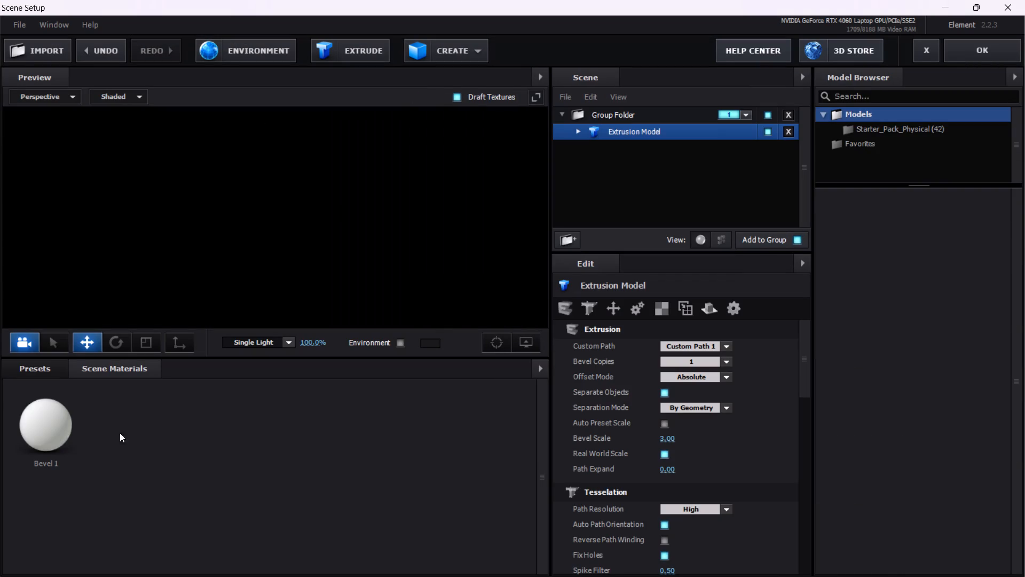
pyautogui.scroll(-2, 334, 202)
pyautogui.scroll(1, 334, 202)
pyautogui.click(534, 96)
pyautogui.click(1013, 100)
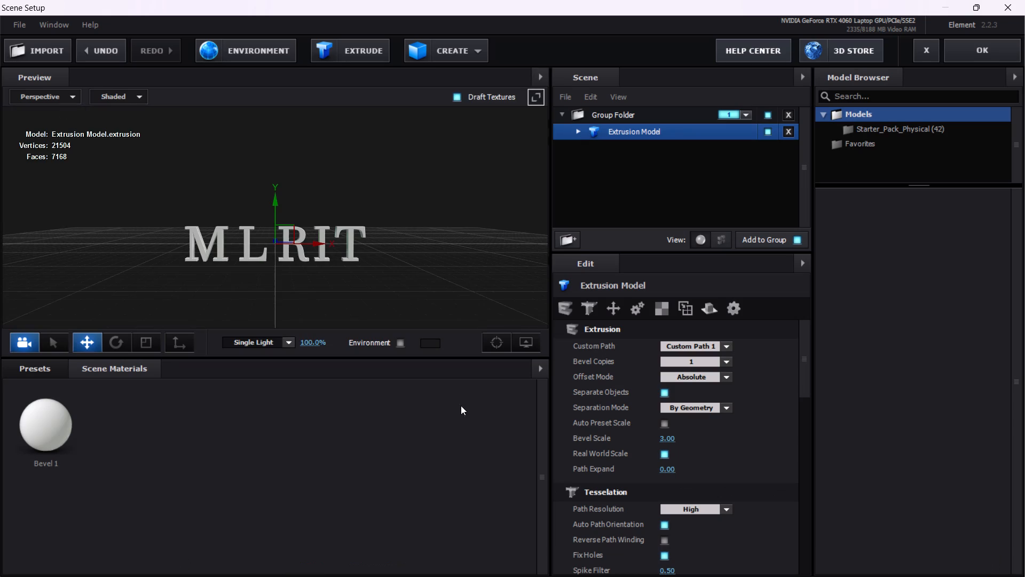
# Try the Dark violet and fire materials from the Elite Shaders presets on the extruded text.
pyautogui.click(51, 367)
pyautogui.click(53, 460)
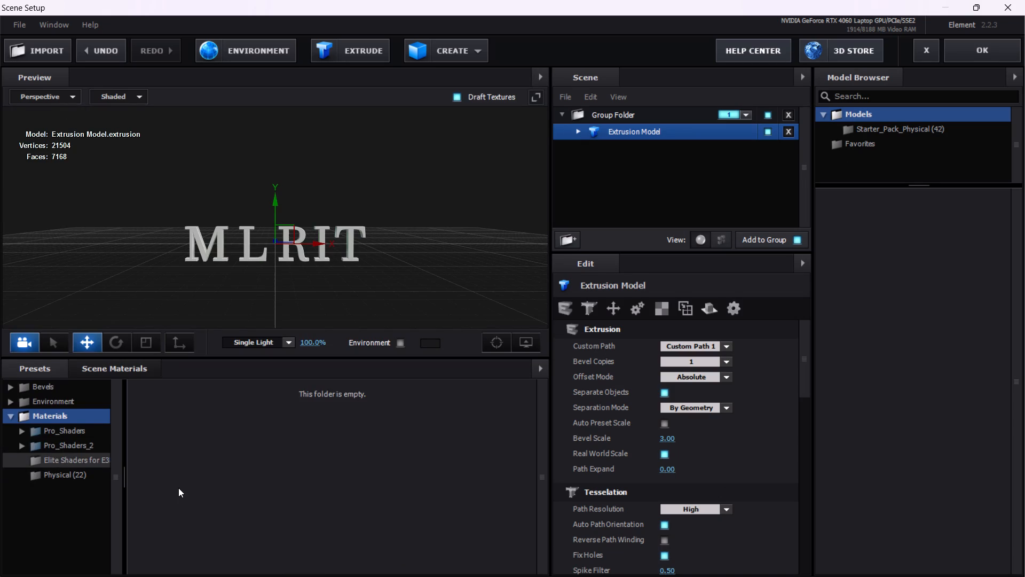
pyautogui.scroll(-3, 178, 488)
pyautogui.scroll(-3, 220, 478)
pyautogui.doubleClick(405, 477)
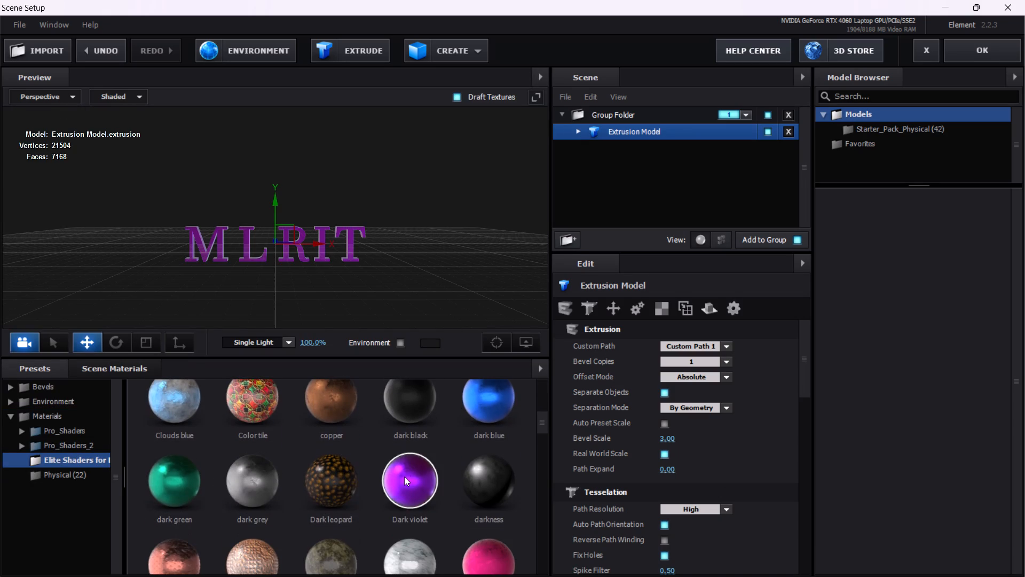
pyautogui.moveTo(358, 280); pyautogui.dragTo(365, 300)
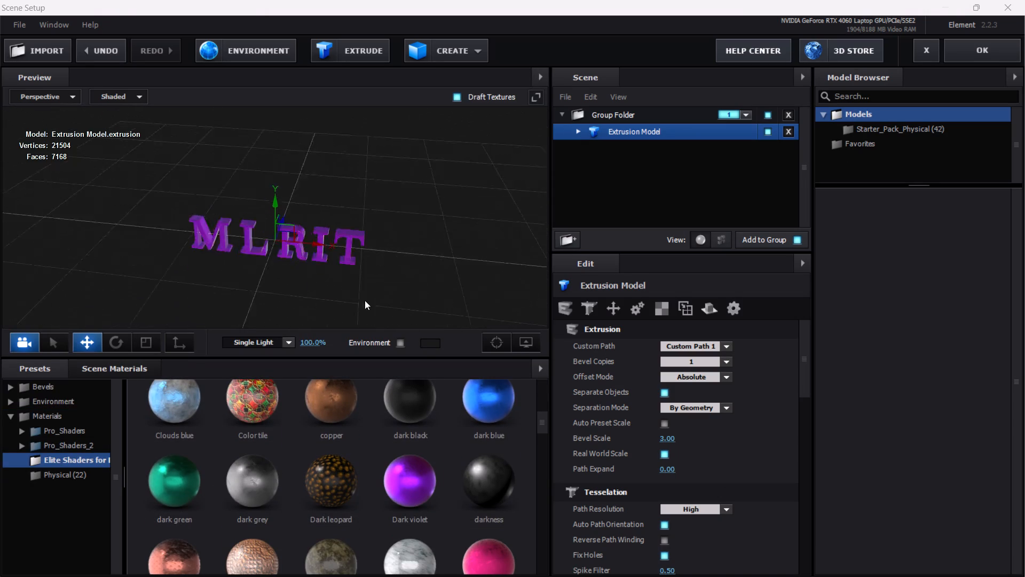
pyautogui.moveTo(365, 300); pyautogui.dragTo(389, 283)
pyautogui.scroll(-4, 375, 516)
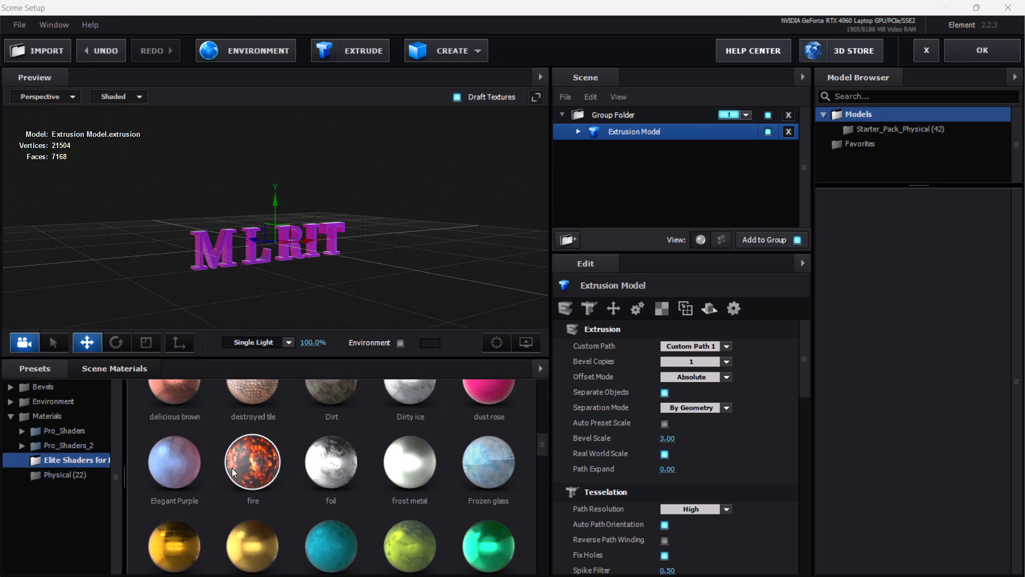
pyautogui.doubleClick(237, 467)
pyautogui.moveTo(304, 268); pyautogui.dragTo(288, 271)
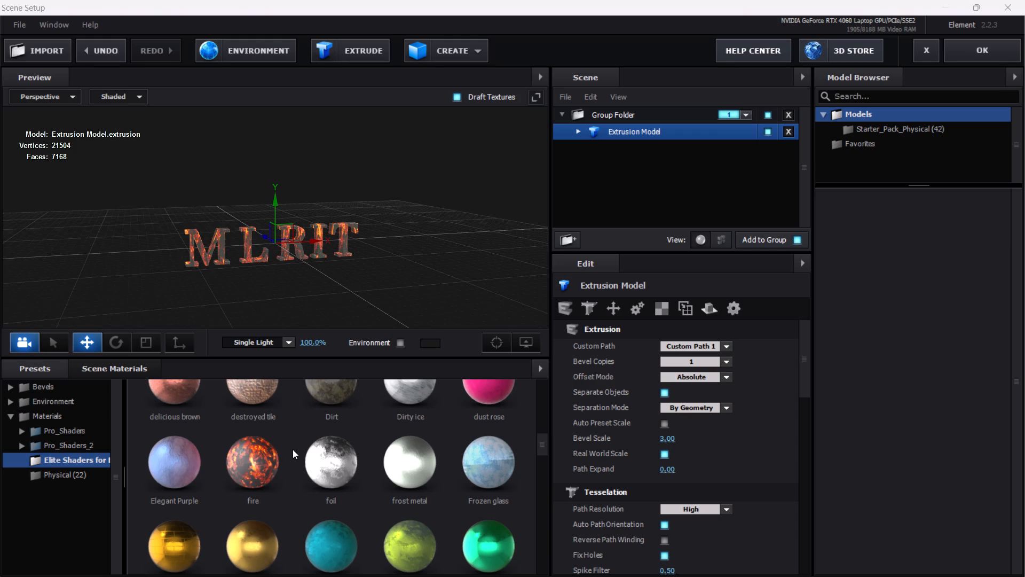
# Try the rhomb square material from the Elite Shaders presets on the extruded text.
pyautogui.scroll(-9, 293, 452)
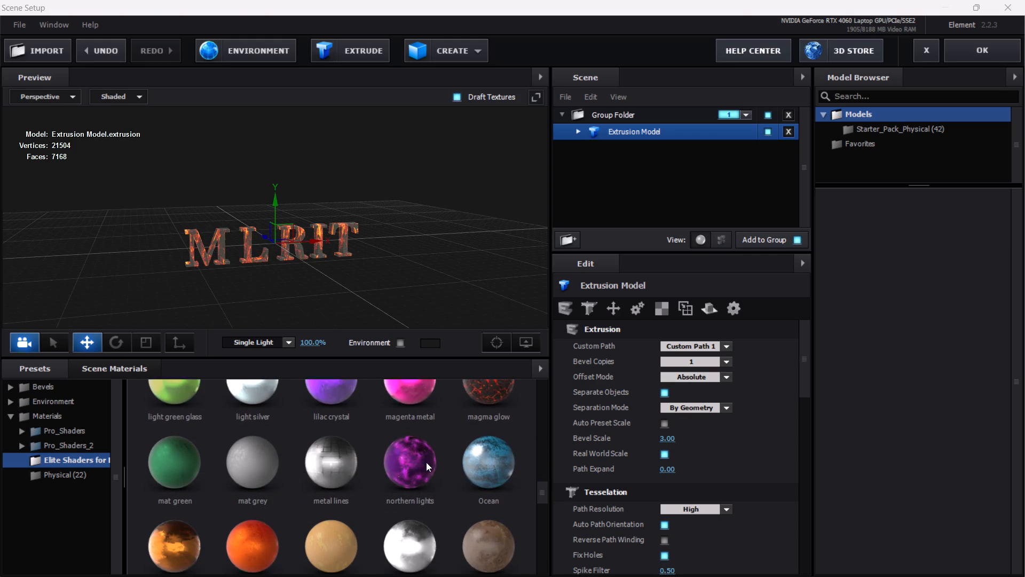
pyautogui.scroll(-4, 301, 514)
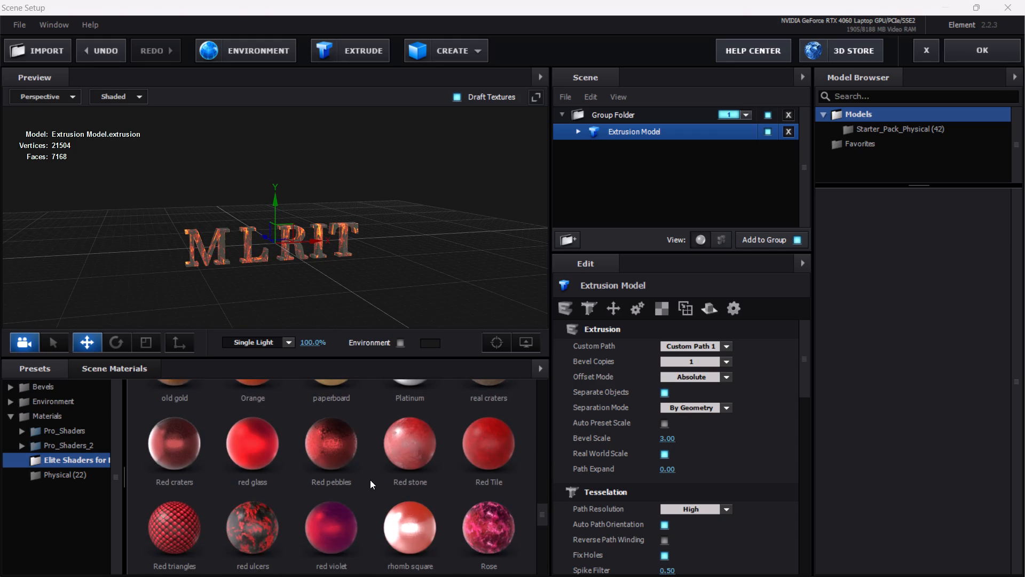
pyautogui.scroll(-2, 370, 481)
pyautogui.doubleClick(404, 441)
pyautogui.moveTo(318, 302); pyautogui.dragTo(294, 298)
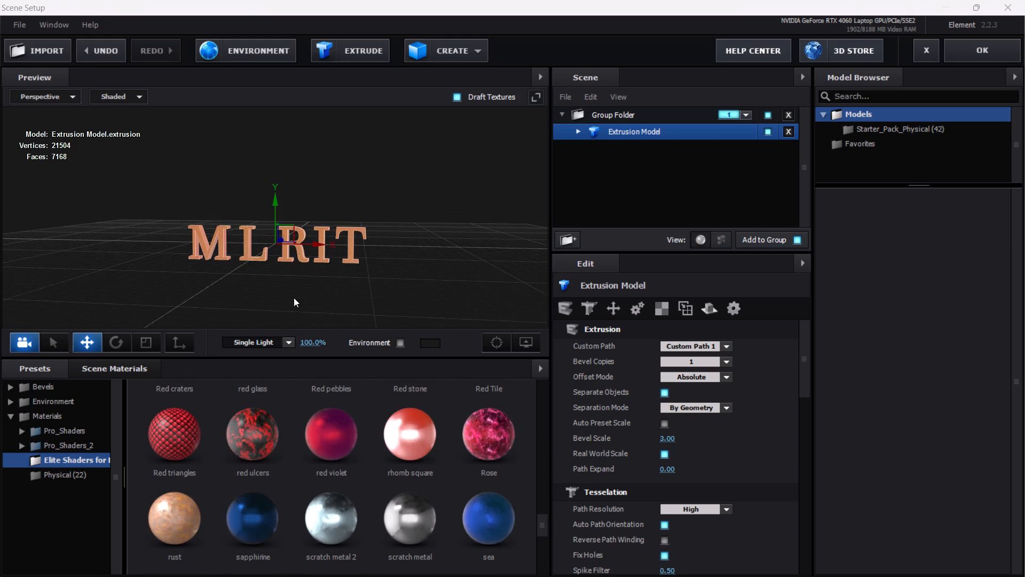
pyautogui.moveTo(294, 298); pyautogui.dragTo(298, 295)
# Apply the Rose material from the Elite Shaders presets to the extruded text.
pyautogui.doubleClick(493, 448)
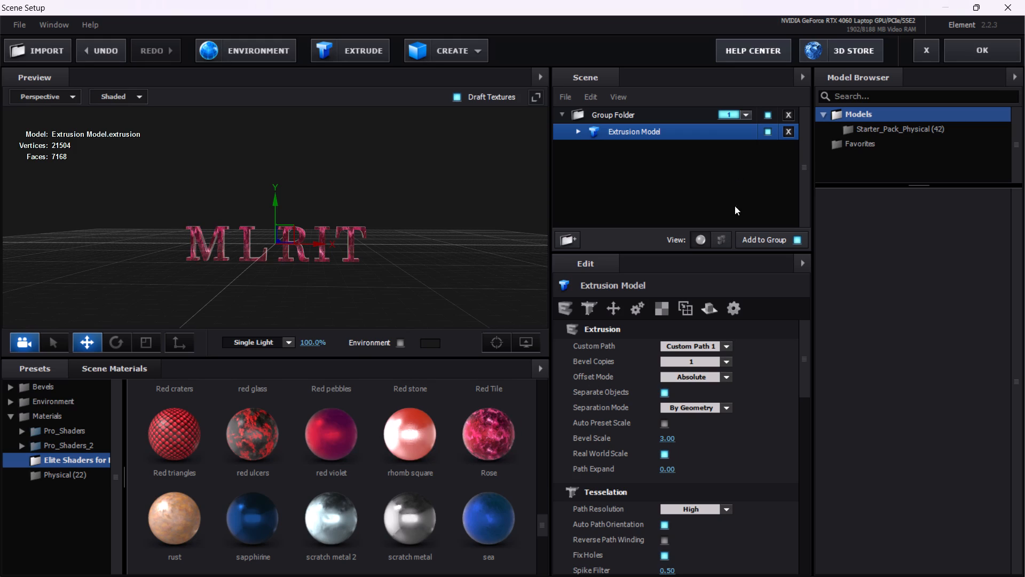
# Set the Extrusion Model's Bevel Copies to 2.
pyautogui.click(726, 363)
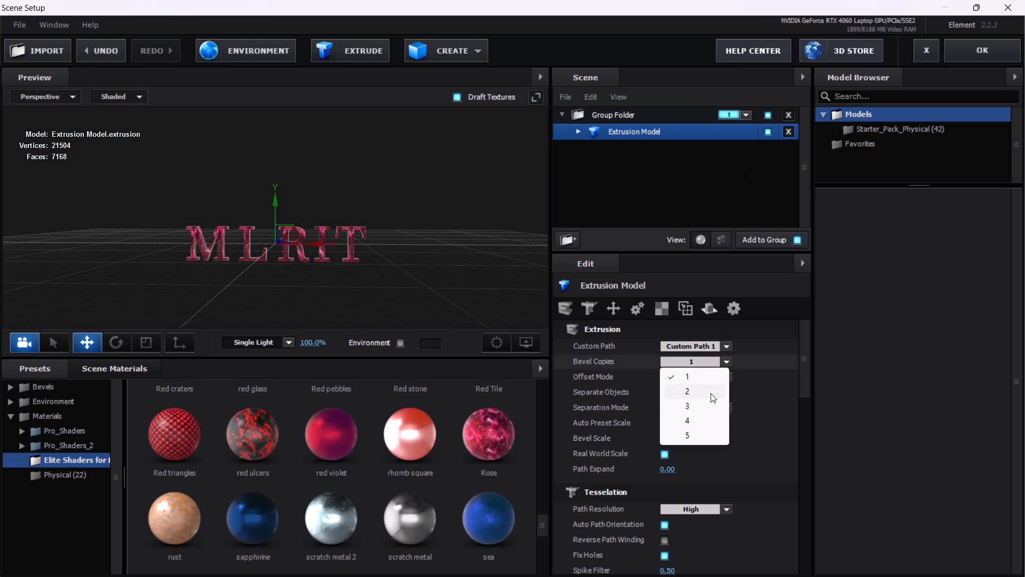
pyautogui.click(711, 393)
# Switch the scene hierarchy's view from materials to the model's individual sub-objects.
pyautogui.click(701, 242)
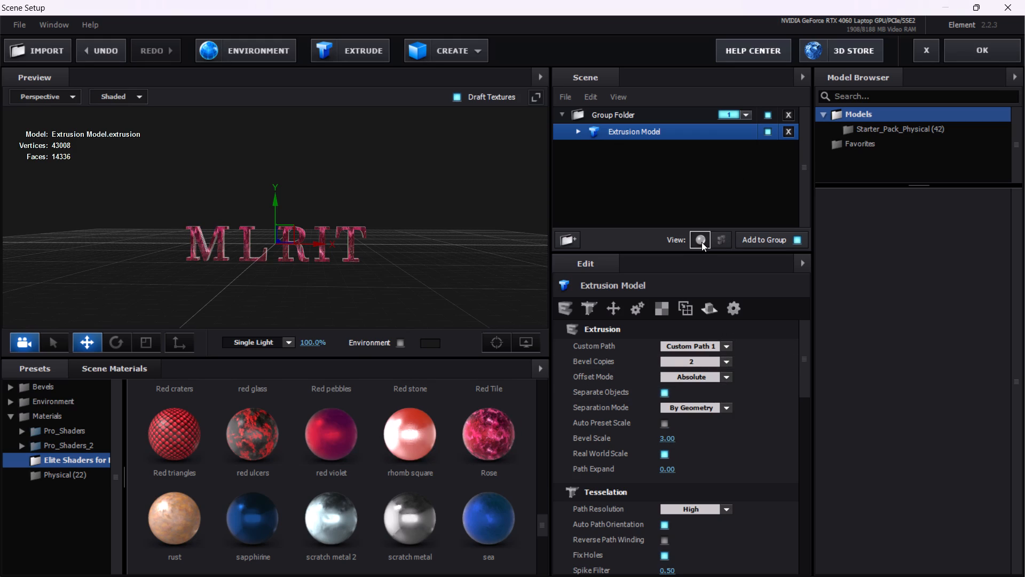
pyautogui.click(724, 243)
pyautogui.click(352, 248)
pyautogui.click(350, 247)
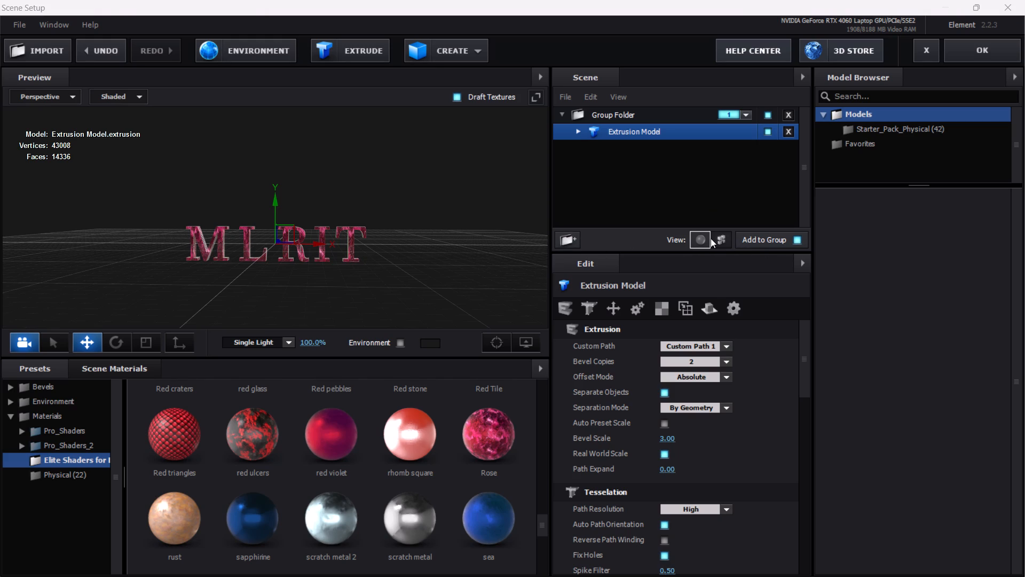
pyautogui.click(679, 235)
# Expand the Extrusion Model and examine which letter each path from Path 4 to Path 0 represents.
pyautogui.click(575, 131)
pyautogui.scroll(-2, 639, 175)
pyautogui.click(637, 203)
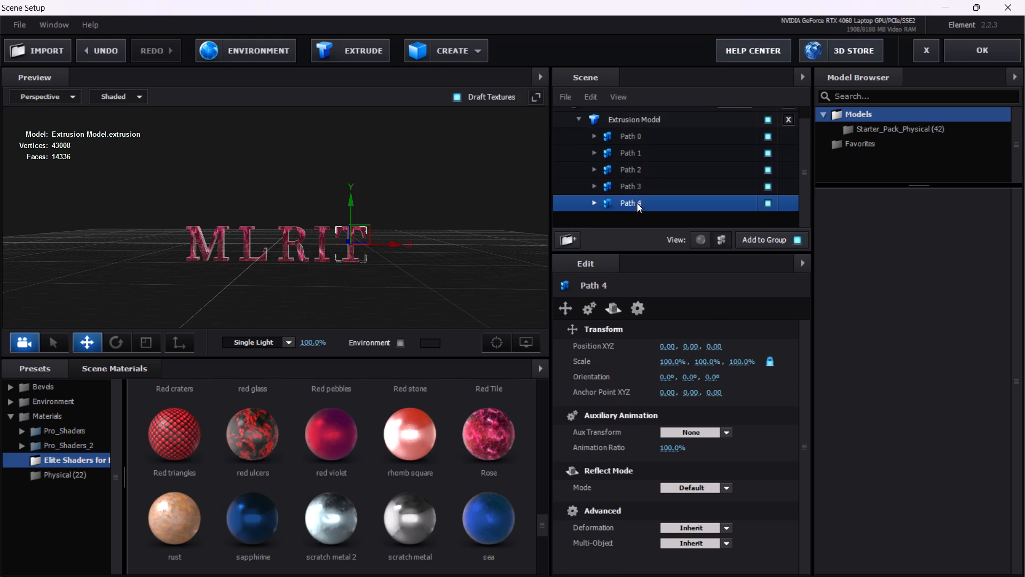
pyautogui.click(629, 189)
pyautogui.click(629, 173)
pyautogui.click(626, 157)
pyautogui.click(625, 150)
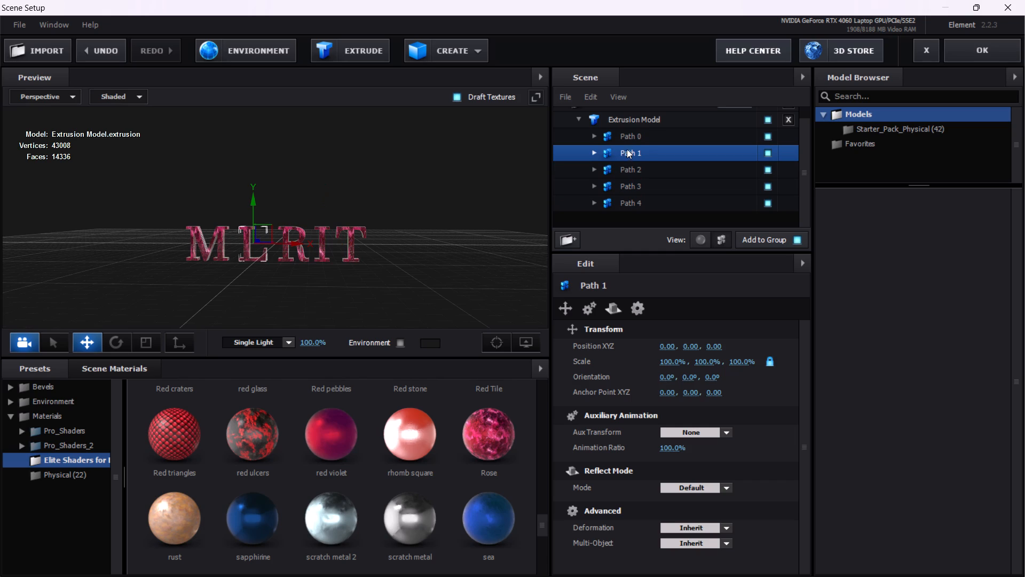
pyautogui.click(635, 138)
pyautogui.click(624, 125)
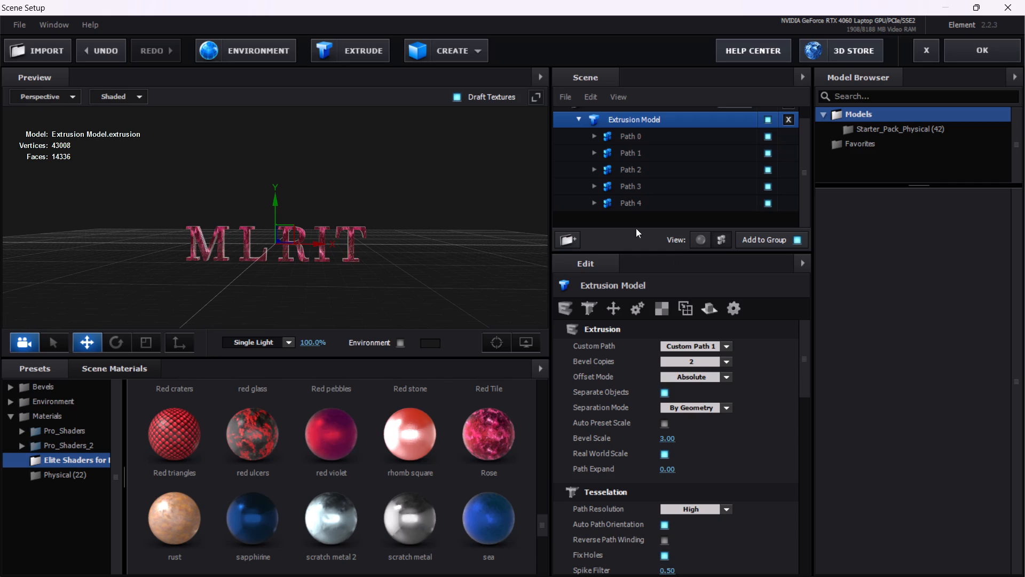
pyautogui.click(577, 122)
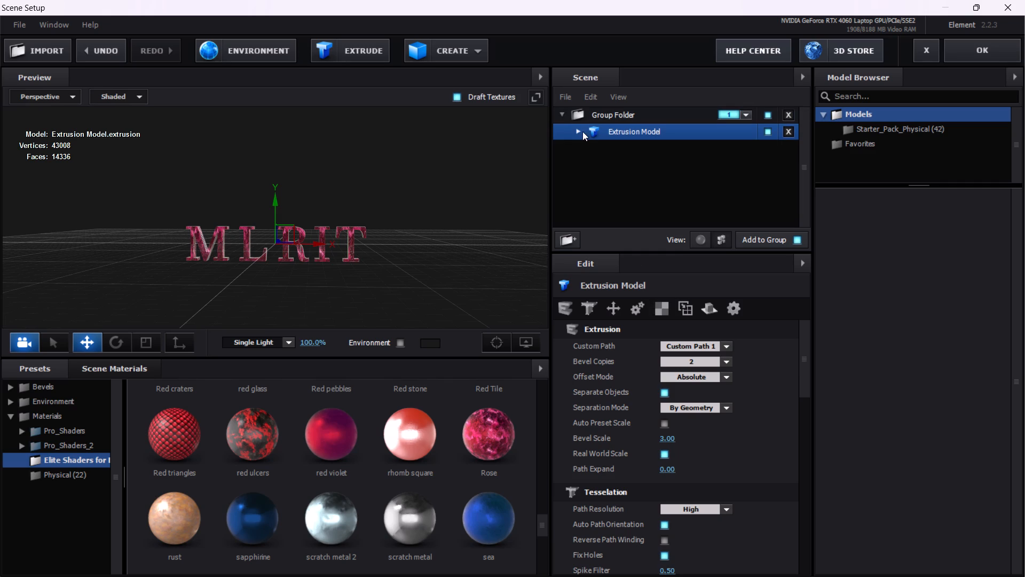
pyautogui.click(579, 131)
pyautogui.scroll(-2, 625, 176)
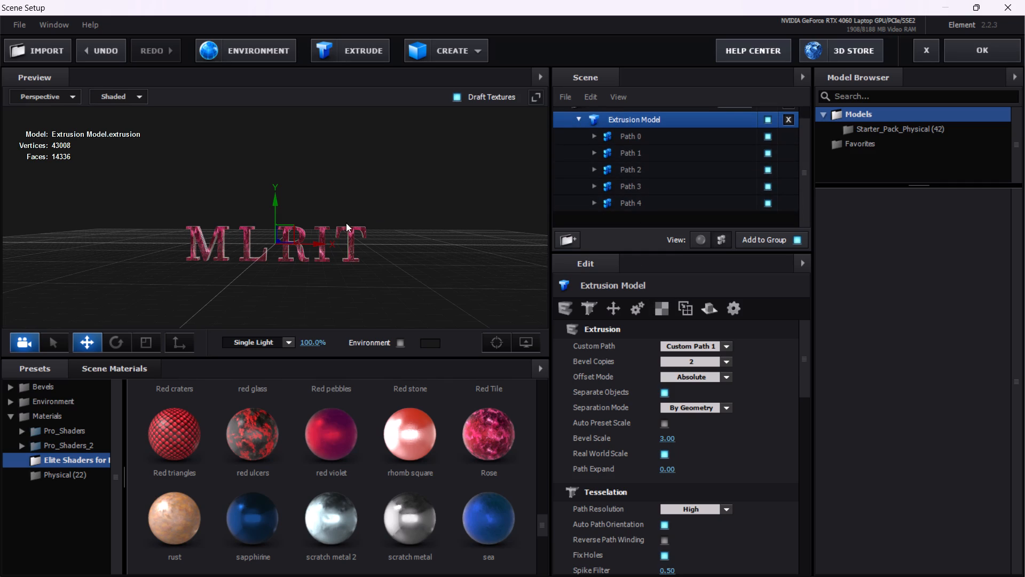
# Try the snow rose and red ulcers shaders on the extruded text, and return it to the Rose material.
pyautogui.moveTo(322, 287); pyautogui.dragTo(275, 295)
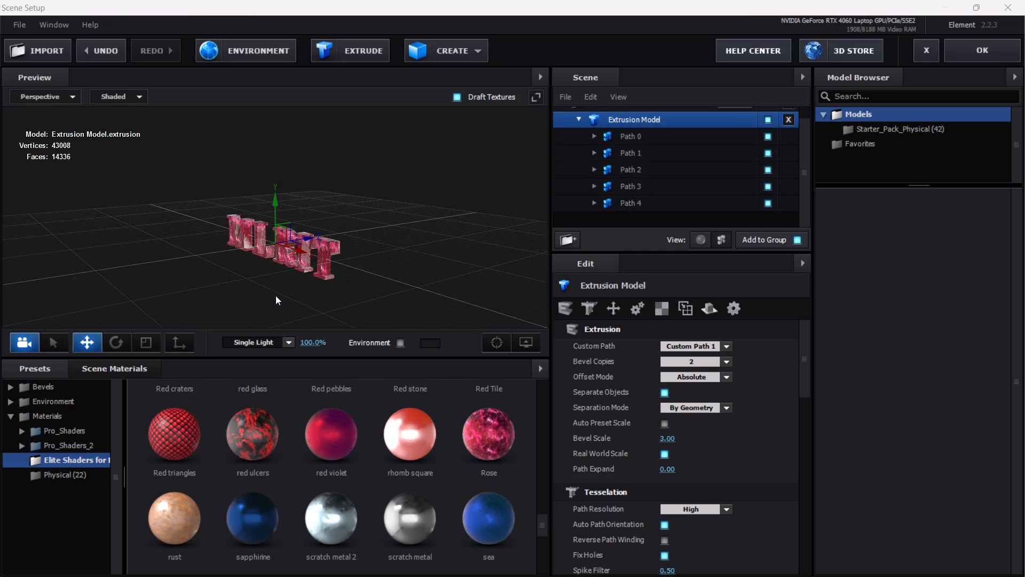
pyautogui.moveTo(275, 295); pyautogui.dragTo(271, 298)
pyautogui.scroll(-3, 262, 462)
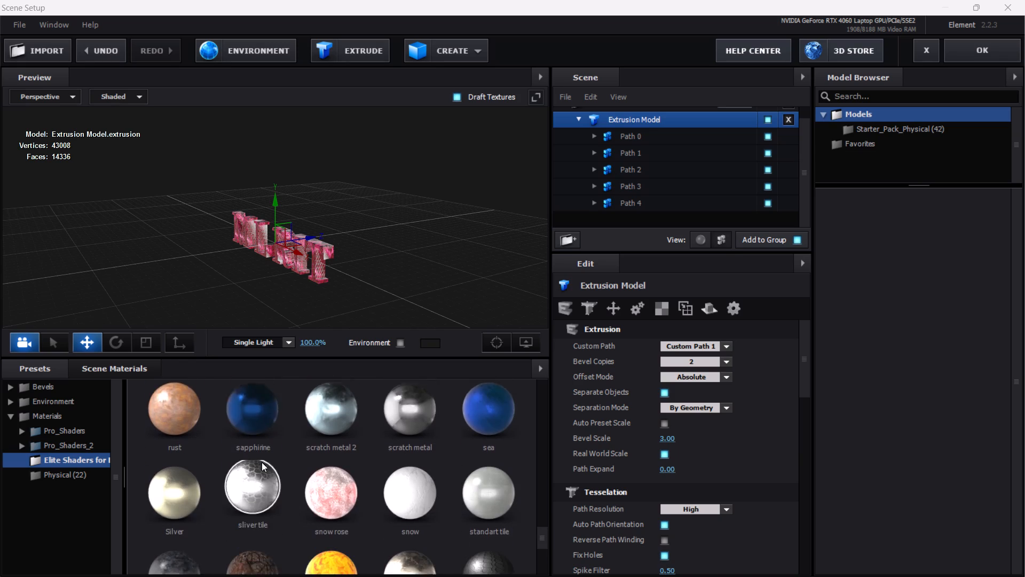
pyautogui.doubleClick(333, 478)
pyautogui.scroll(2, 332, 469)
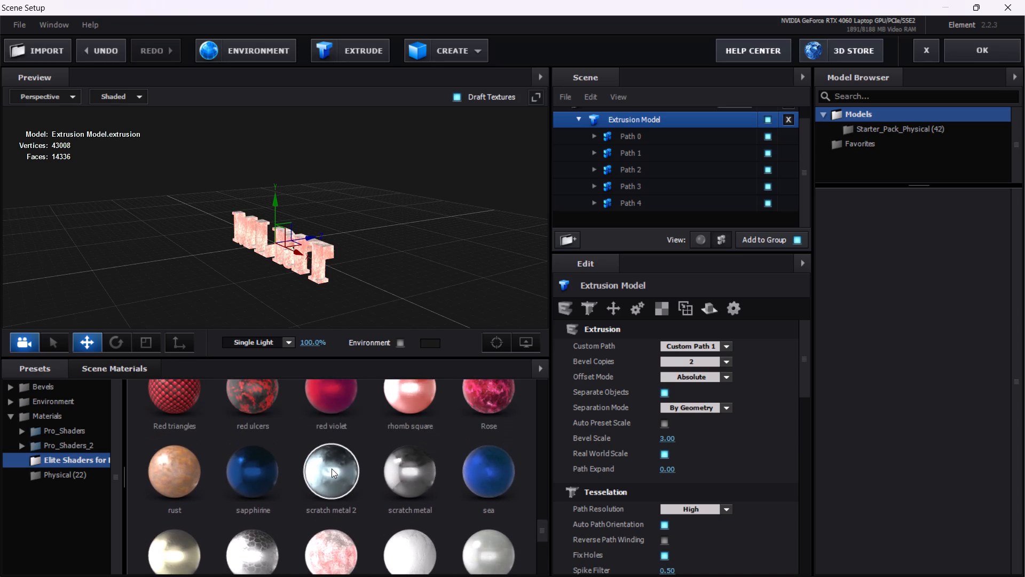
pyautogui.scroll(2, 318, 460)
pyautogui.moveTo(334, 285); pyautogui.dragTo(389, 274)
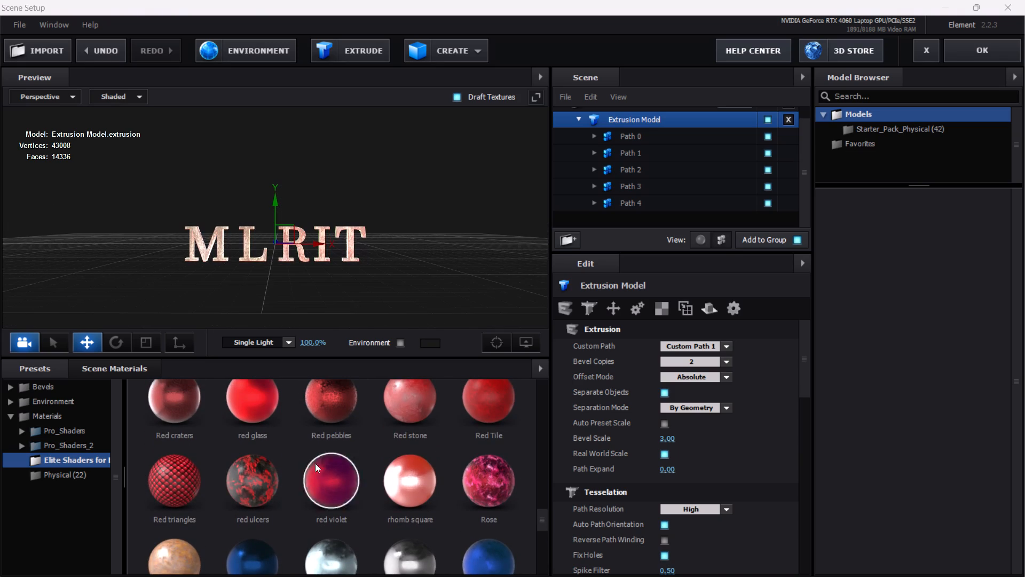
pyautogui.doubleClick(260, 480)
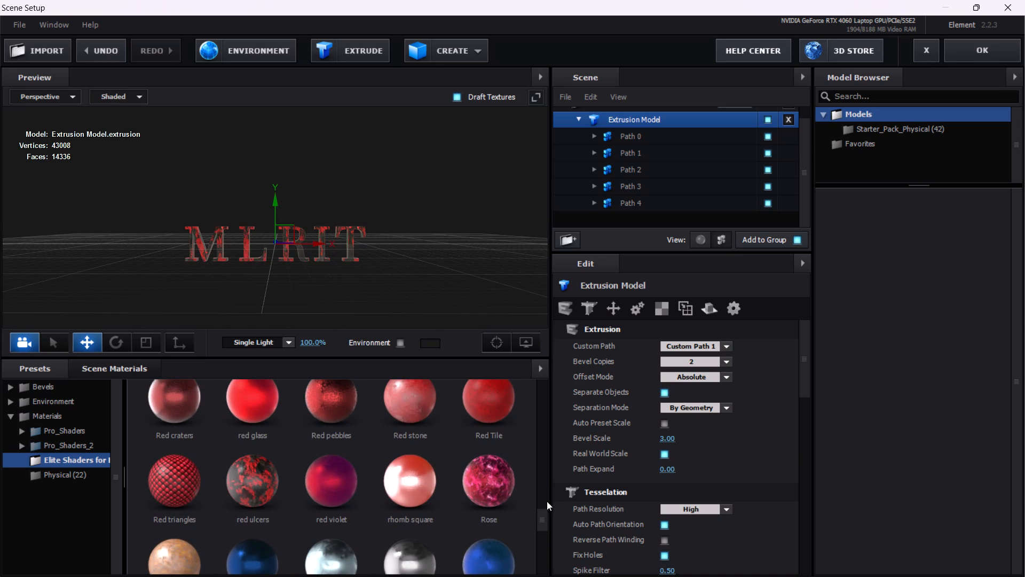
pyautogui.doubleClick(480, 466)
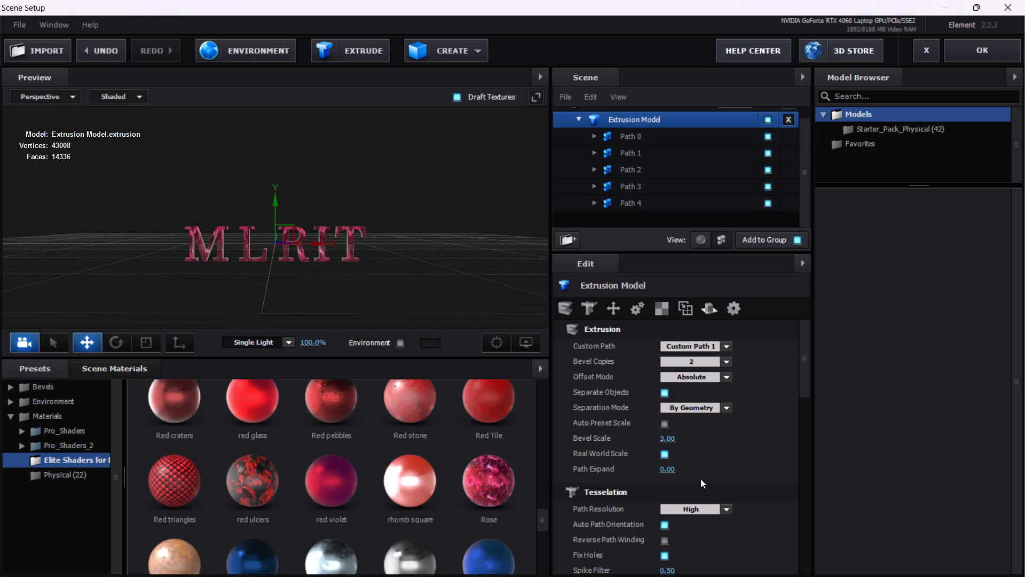
# Watch more of the Element 3D tutorial in Chrome, skip ahead to Adjusting 3D Text Appearance, and return to After Effects.
pyautogui.click(638, 559)
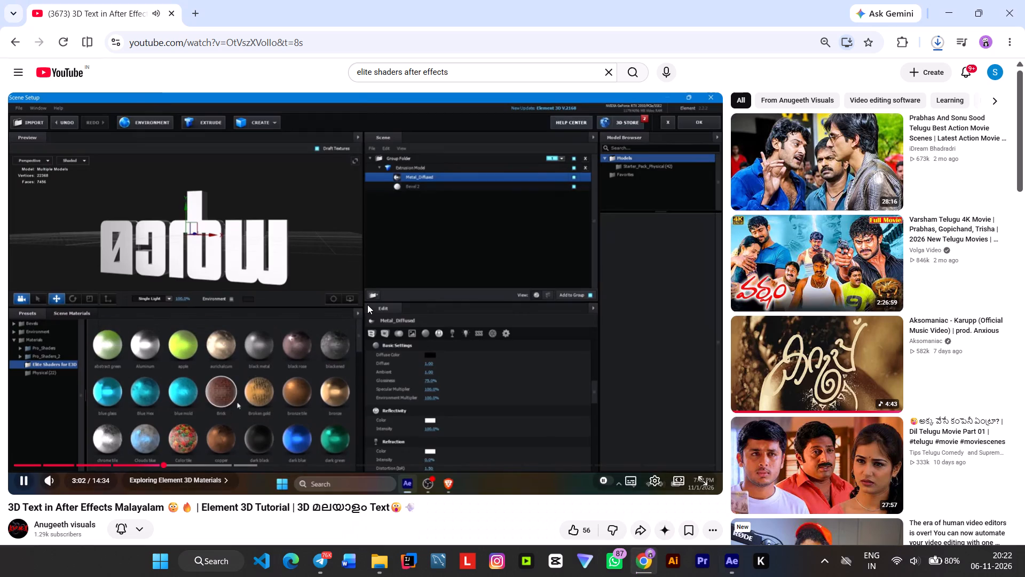
pyautogui.click(367, 305)
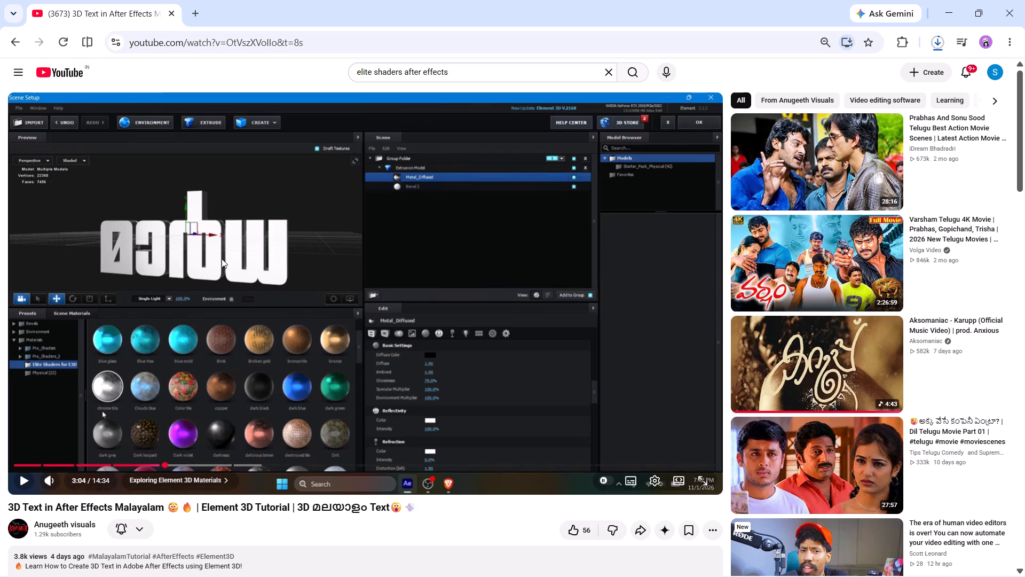
pyautogui.click(723, 560)
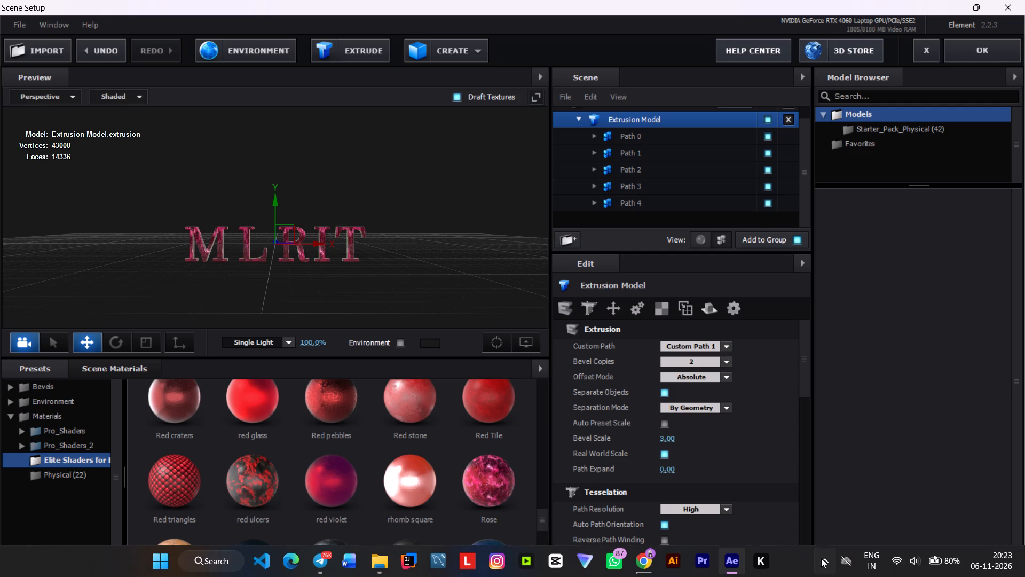
pyautogui.click(645, 559)
pyautogui.click(356, 288)
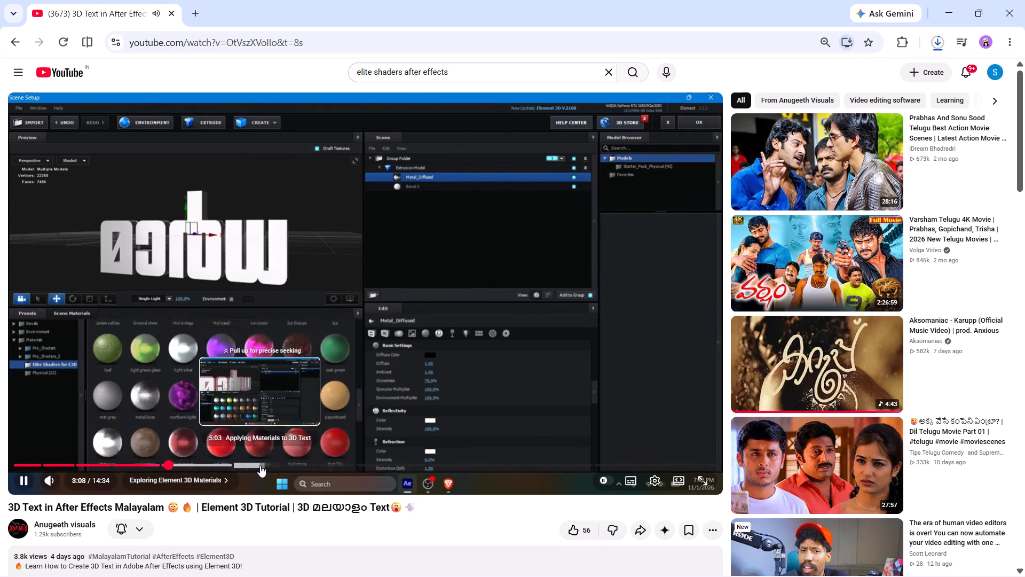
pyautogui.click(289, 465)
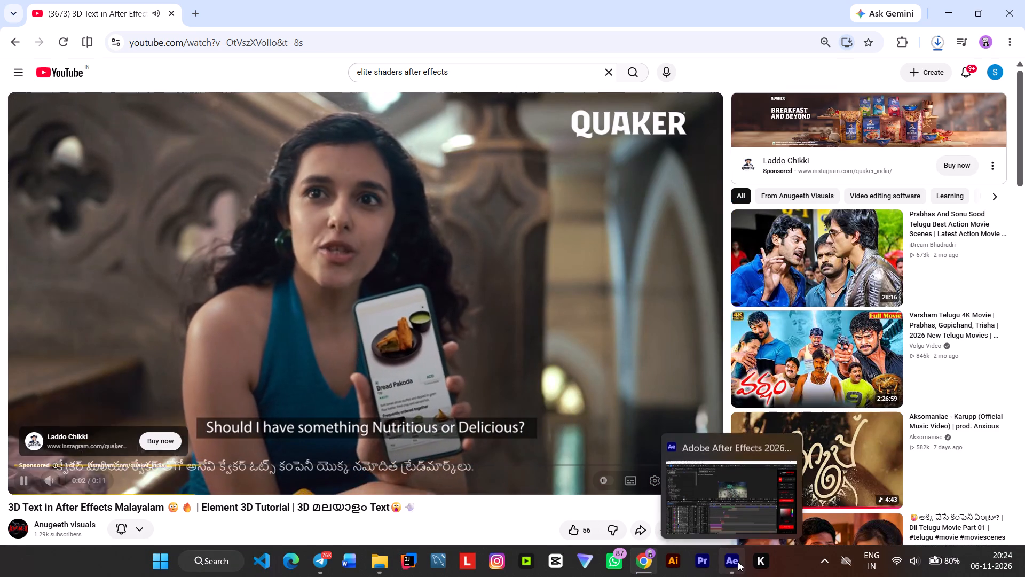
pyautogui.click(733, 505)
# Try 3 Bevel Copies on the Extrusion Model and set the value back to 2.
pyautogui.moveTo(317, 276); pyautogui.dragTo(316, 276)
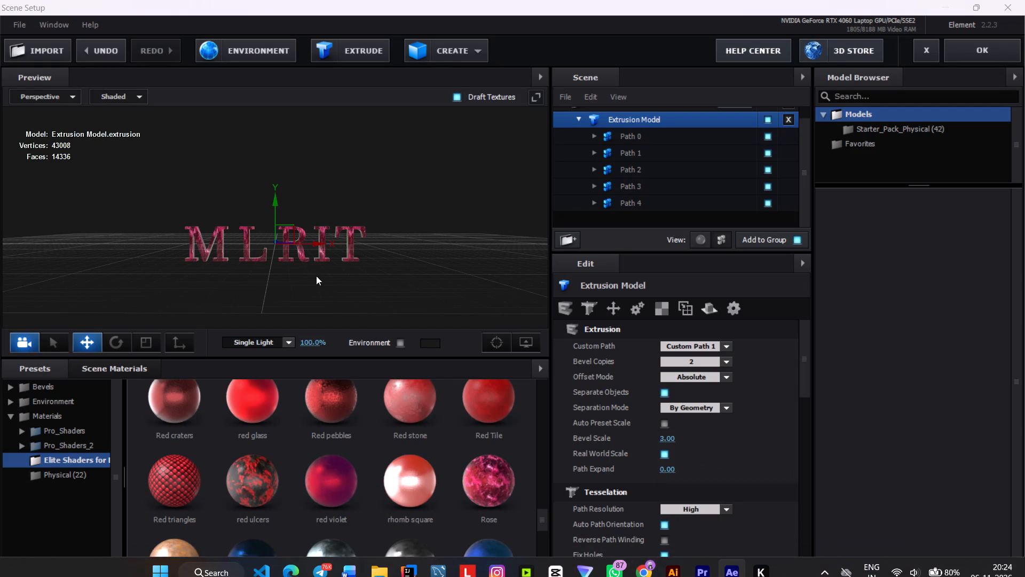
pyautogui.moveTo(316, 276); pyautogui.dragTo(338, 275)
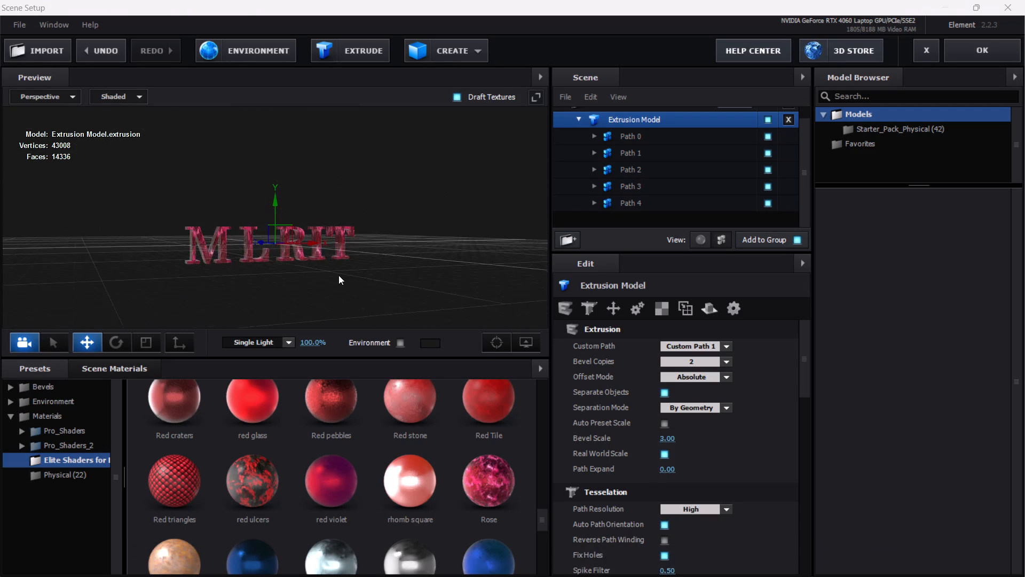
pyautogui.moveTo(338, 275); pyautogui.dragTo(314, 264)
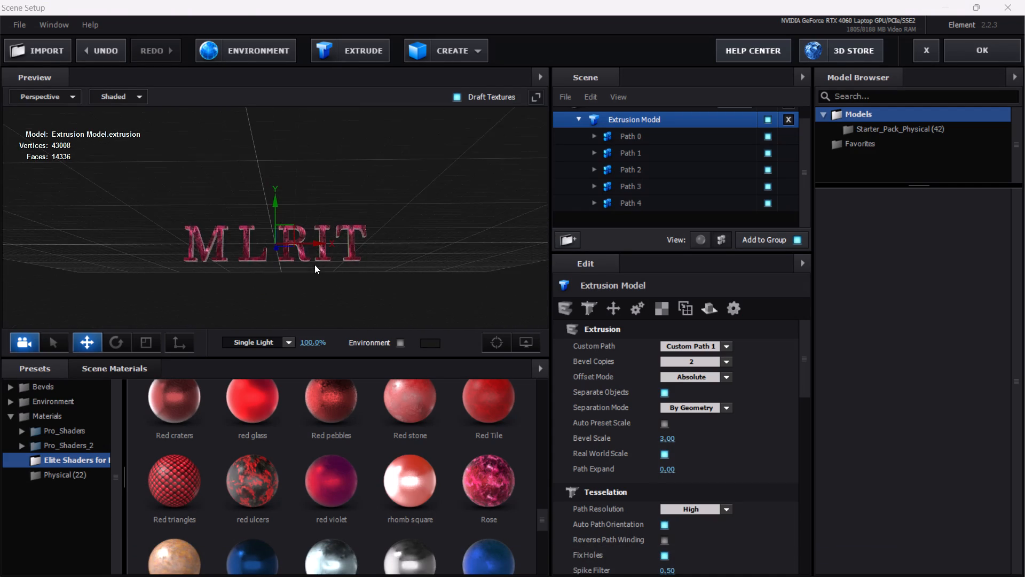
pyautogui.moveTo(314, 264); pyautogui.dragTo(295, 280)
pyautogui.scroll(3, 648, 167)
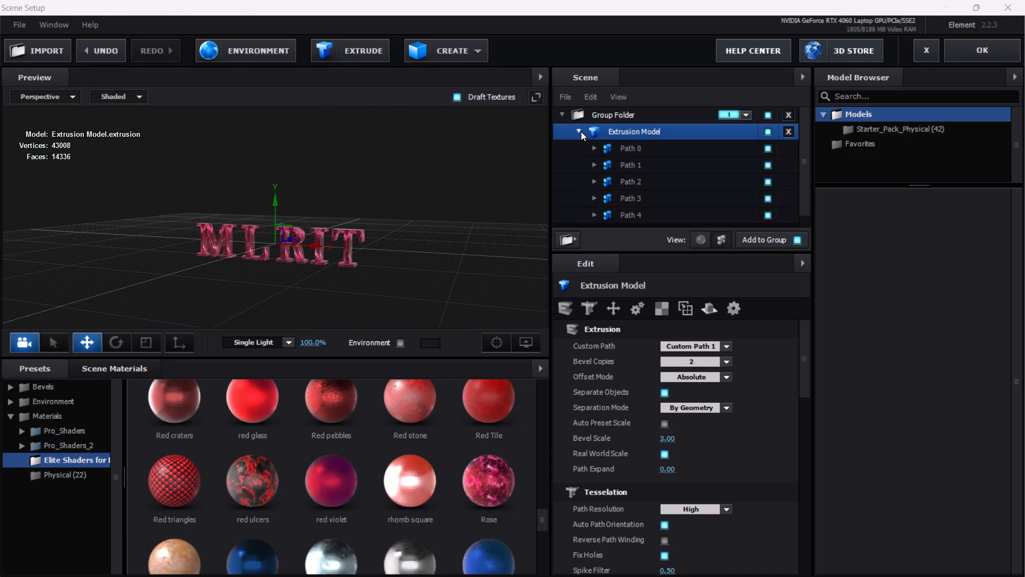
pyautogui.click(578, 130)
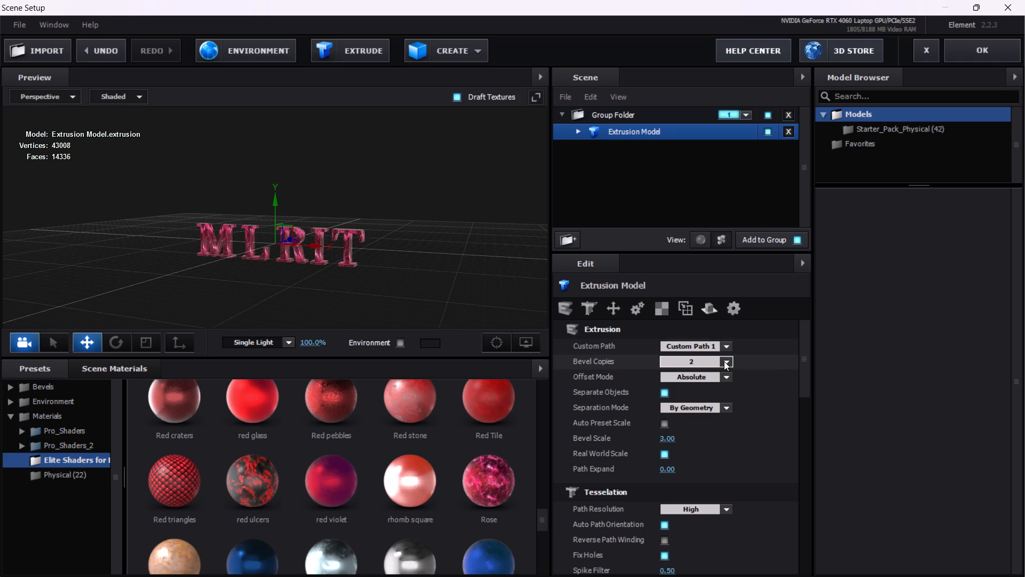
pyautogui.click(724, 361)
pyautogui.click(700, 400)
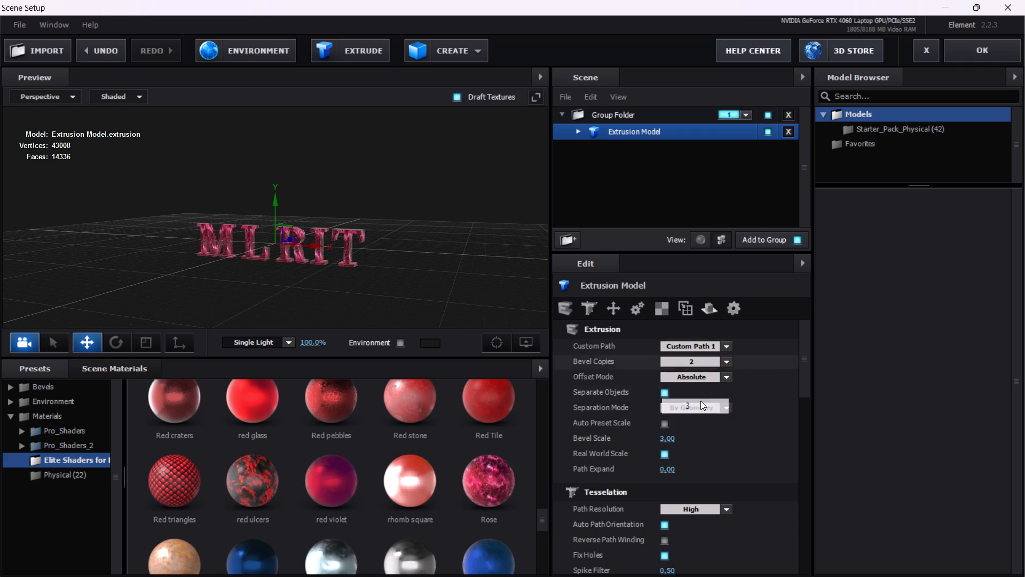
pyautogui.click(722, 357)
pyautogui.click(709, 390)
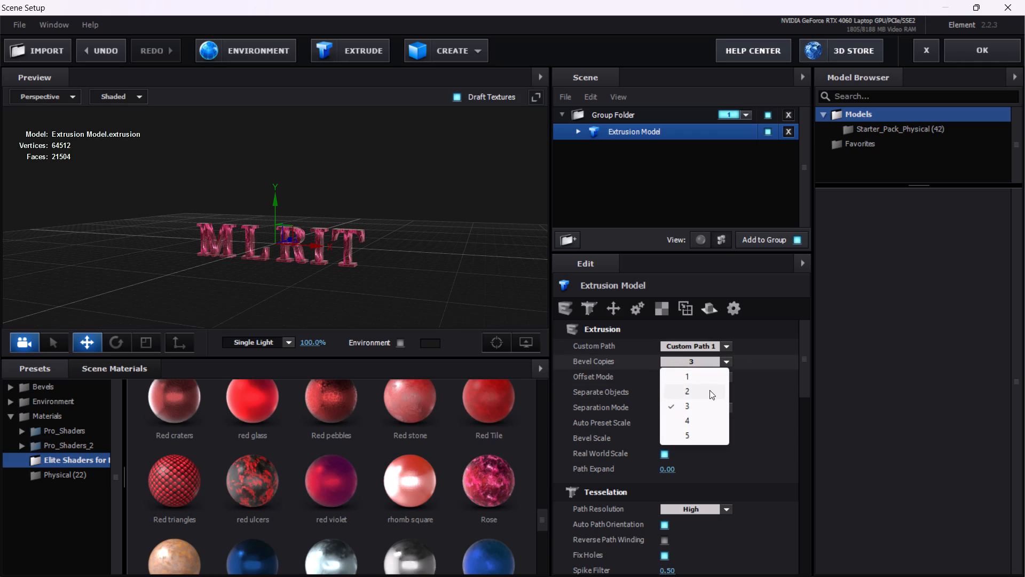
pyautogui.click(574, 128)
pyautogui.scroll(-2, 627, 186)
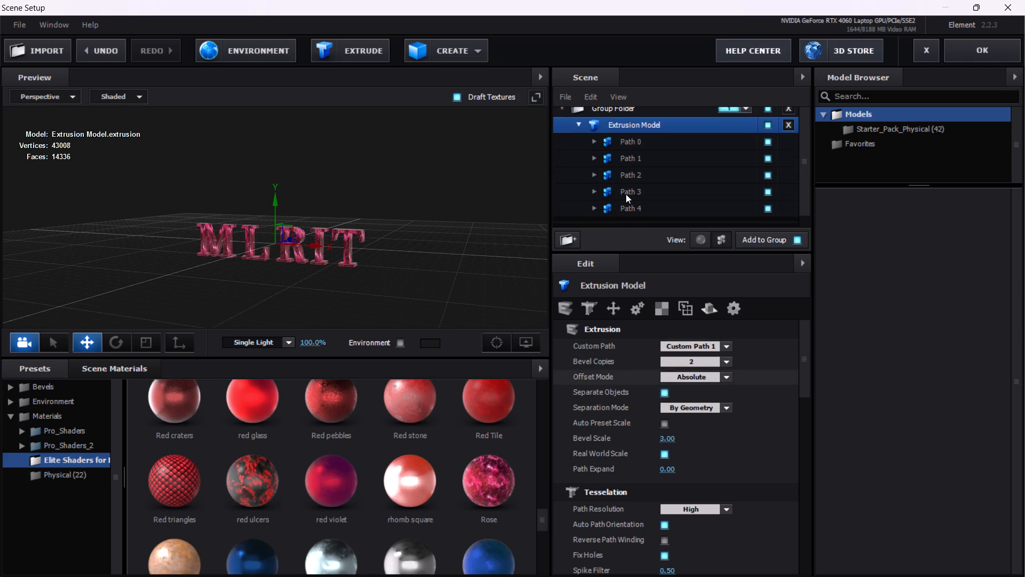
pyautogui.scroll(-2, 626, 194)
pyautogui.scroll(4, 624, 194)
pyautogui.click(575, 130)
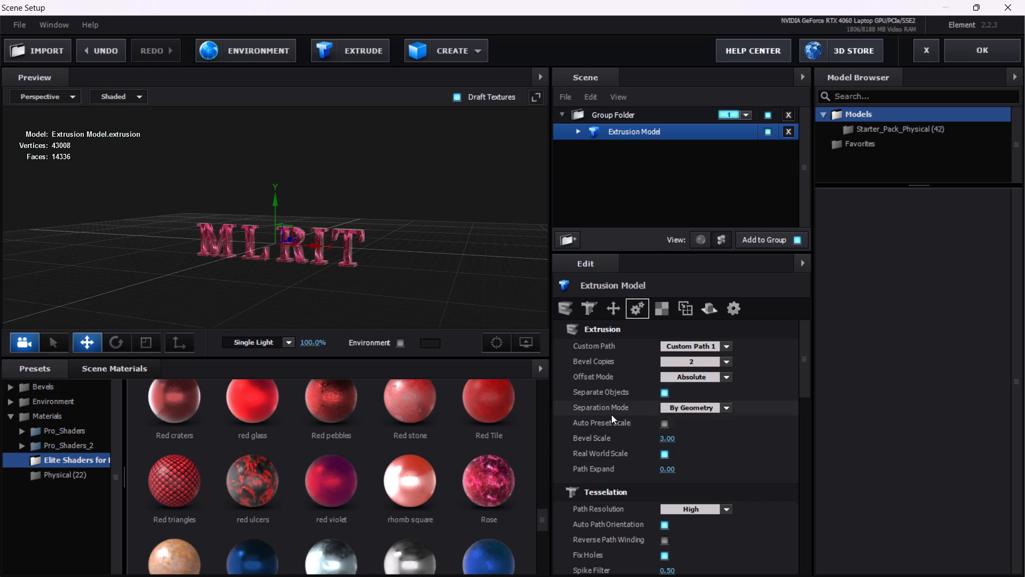
# Examine the Bevel 1 and Bevel 2 scene materials, going through Bevel 2's settings, and inspect the extruded letters up close.
pyautogui.click(100, 368)
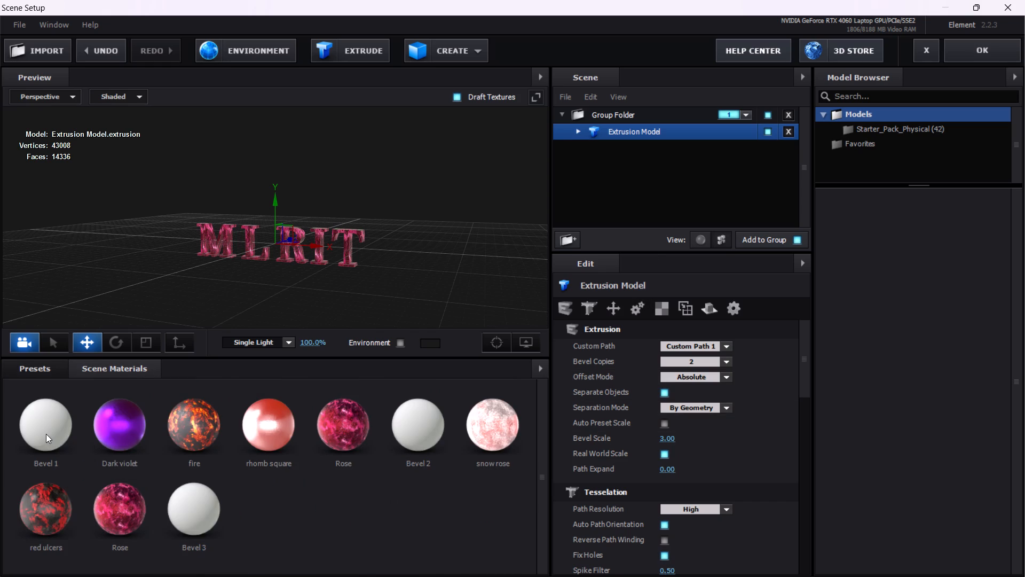
pyautogui.click(46, 434)
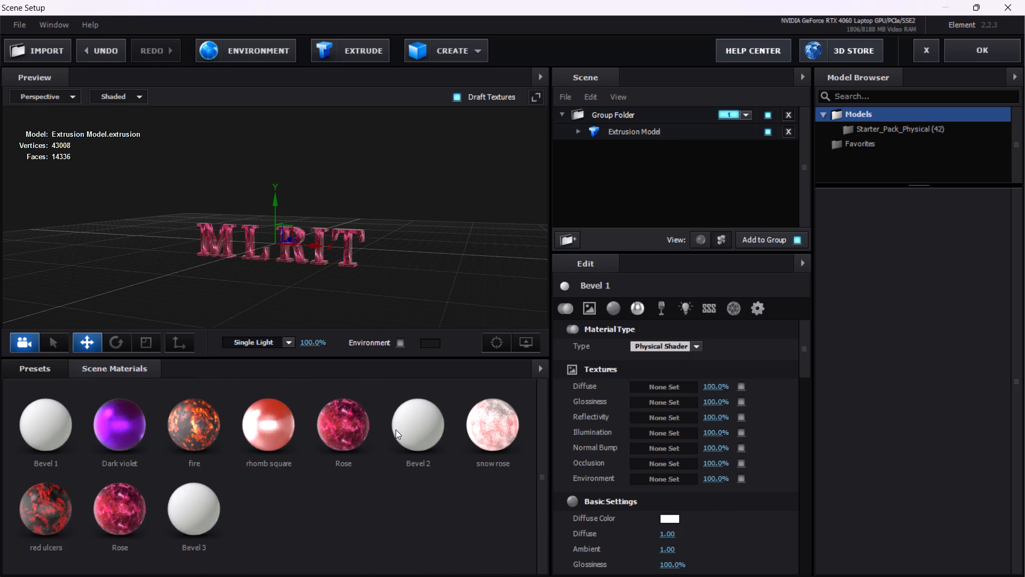
pyautogui.click(407, 431)
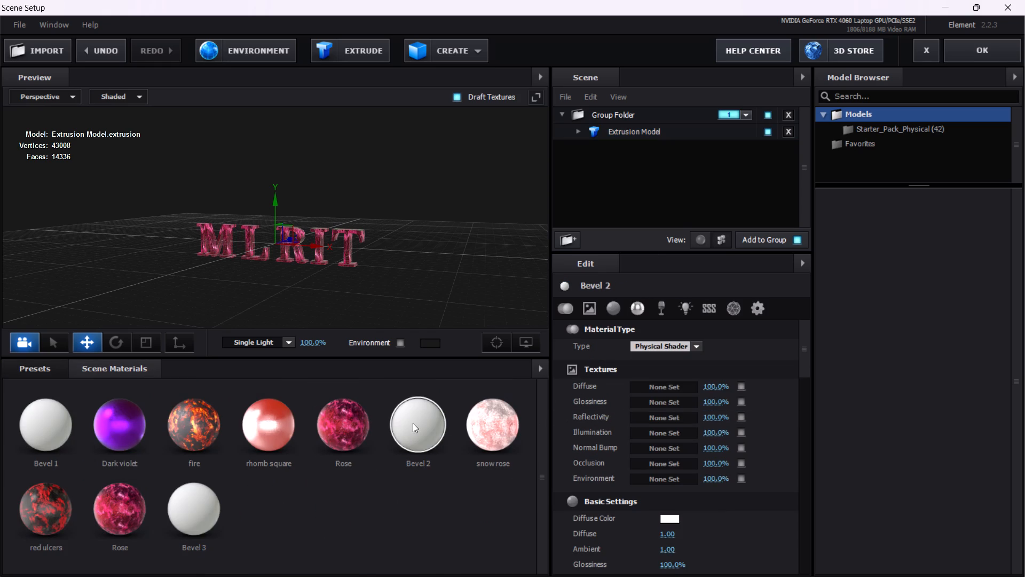
pyautogui.click(412, 423)
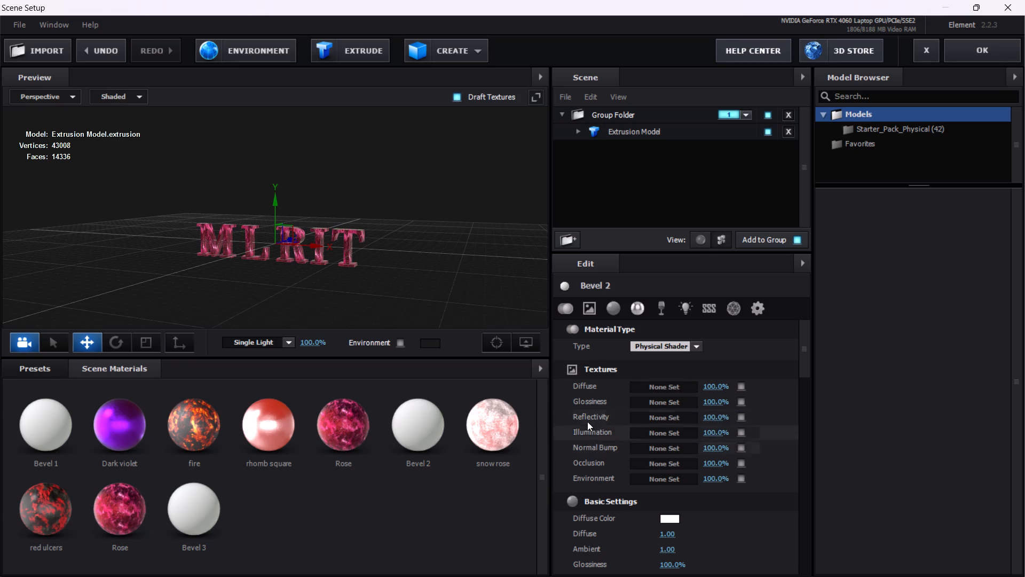
pyautogui.scroll(-1, 611, 462)
pyautogui.scroll(2, 641, 500)
pyautogui.scroll(-3, 655, 472)
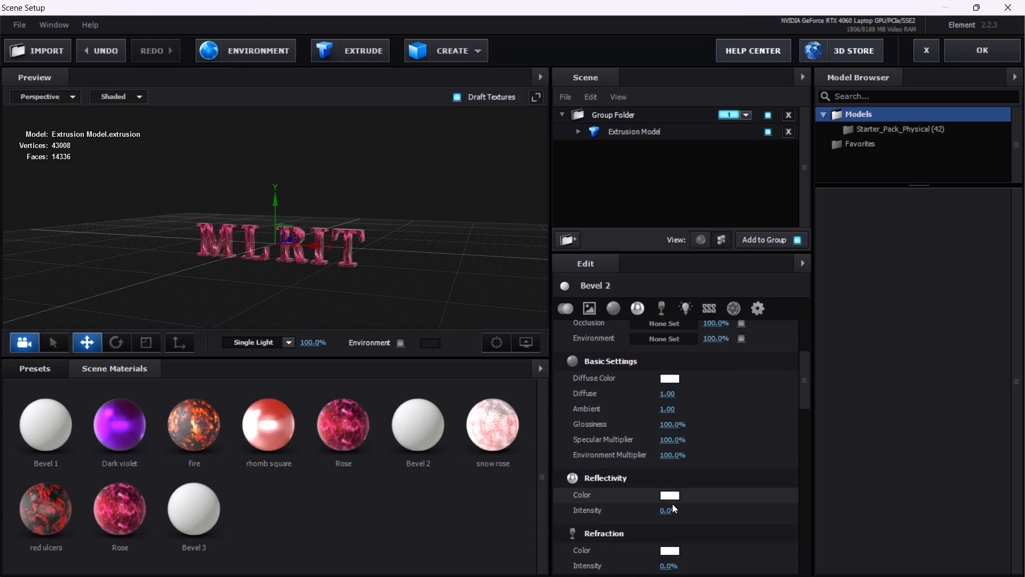
pyautogui.scroll(-1, 670, 501)
pyautogui.scroll(2, 670, 501)
pyautogui.scroll(4, 421, 309)
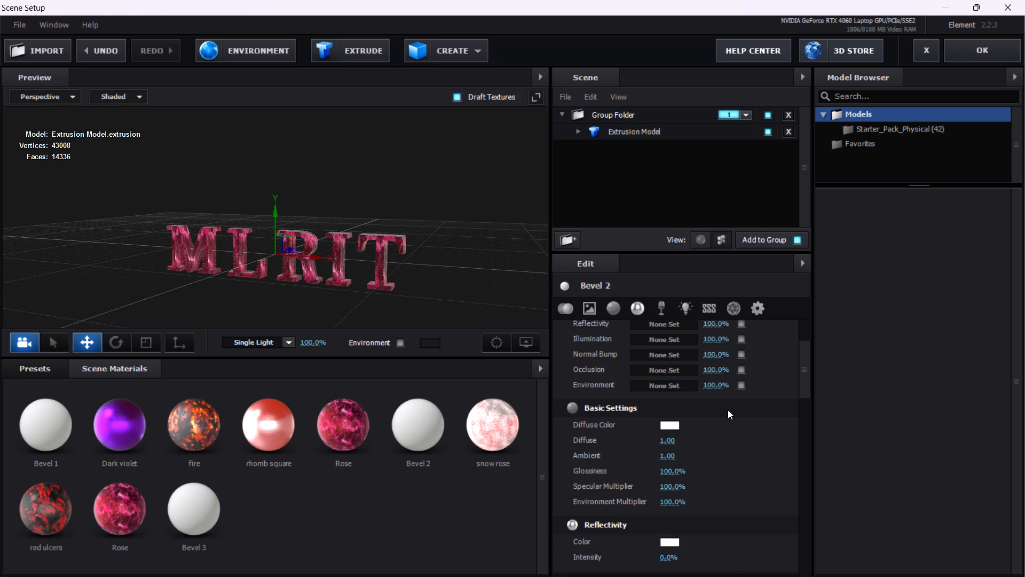
pyautogui.click(411, 437)
pyautogui.scroll(4, 637, 439)
pyautogui.scroll(-3, 653, 418)
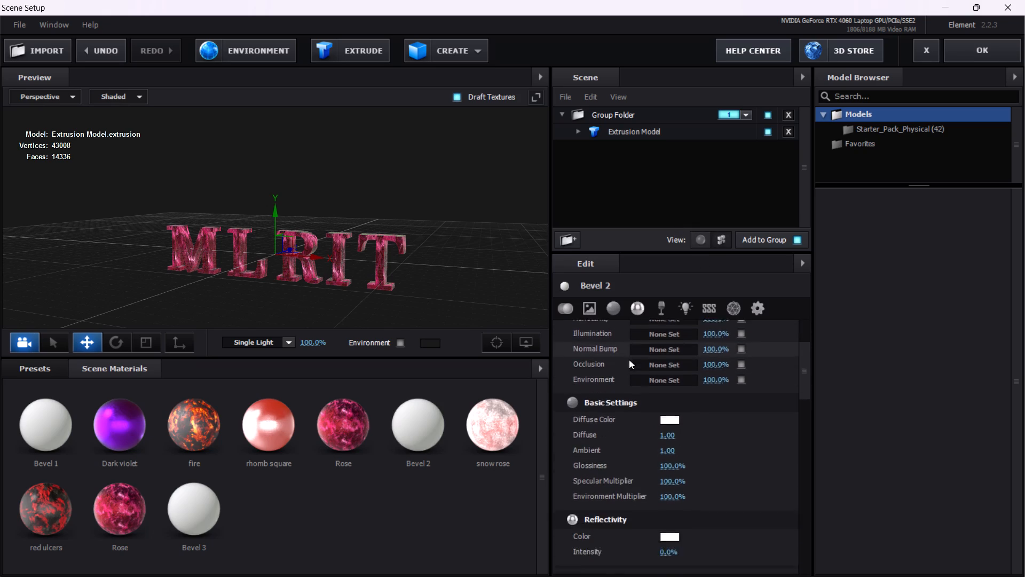
pyautogui.scroll(-3, 644, 425)
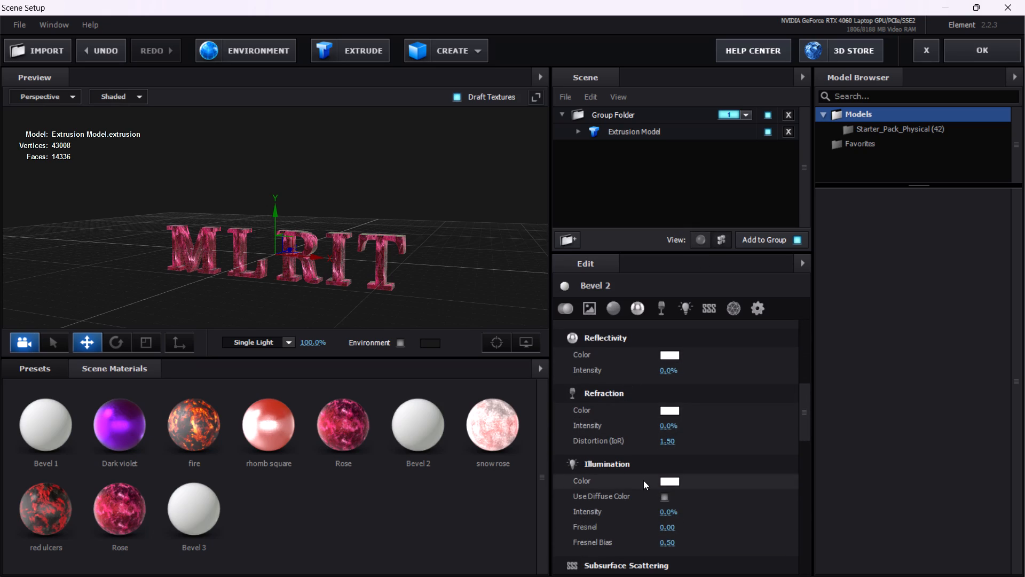
pyautogui.scroll(-4, 628, 463)
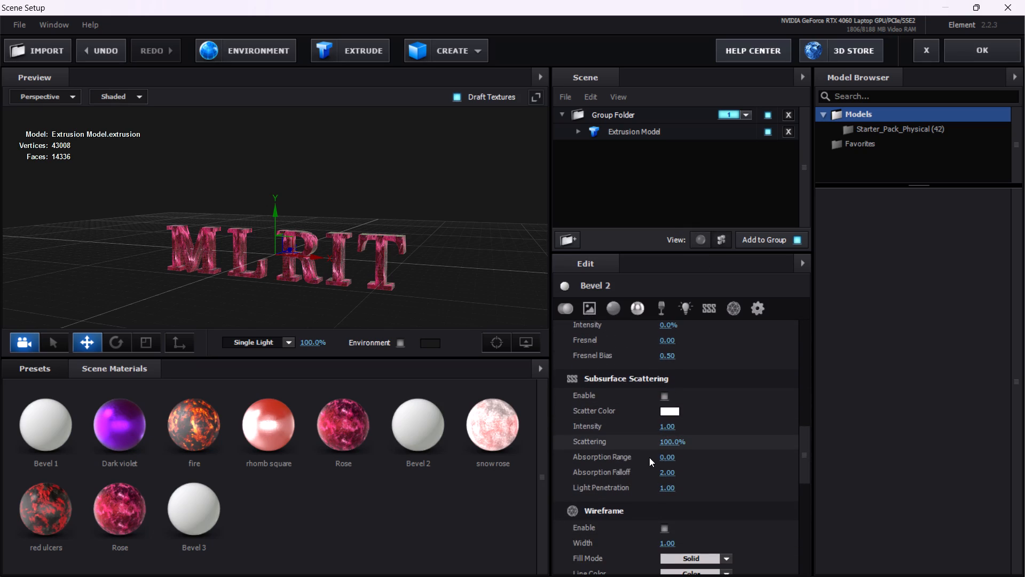
pyautogui.scroll(-6, 625, 490)
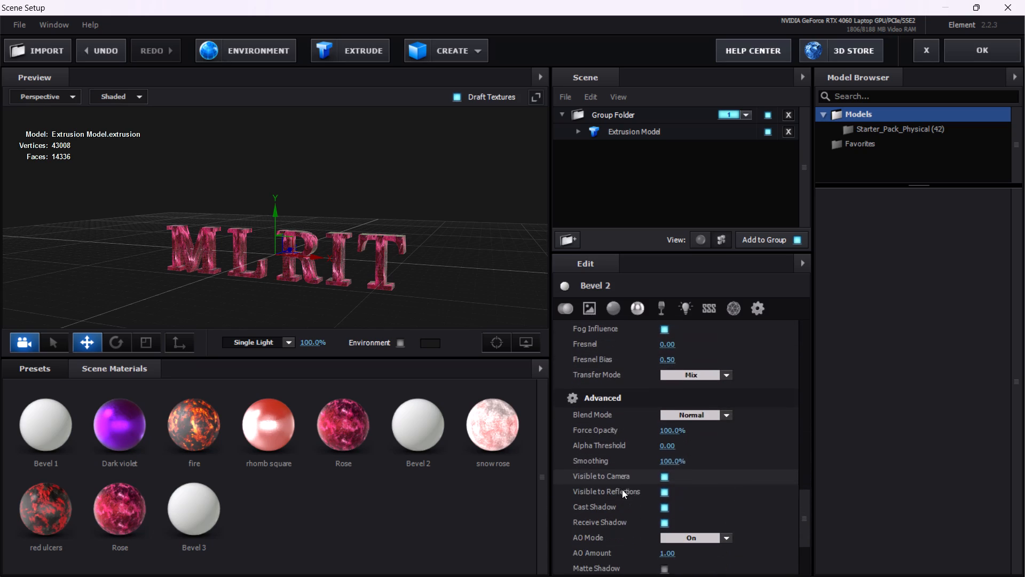
pyautogui.scroll(12, 623, 489)
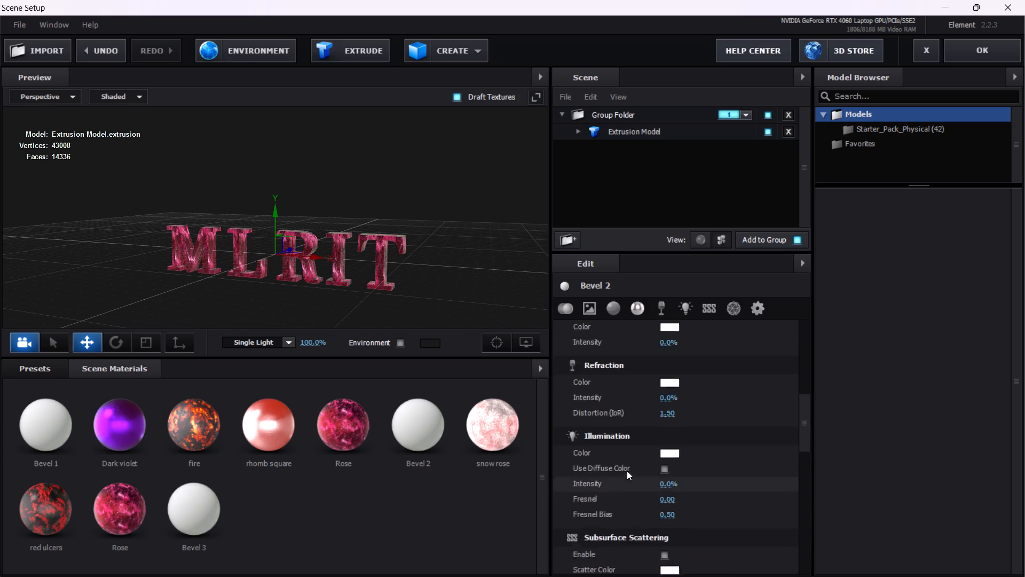
pyautogui.scroll(13, 627, 471)
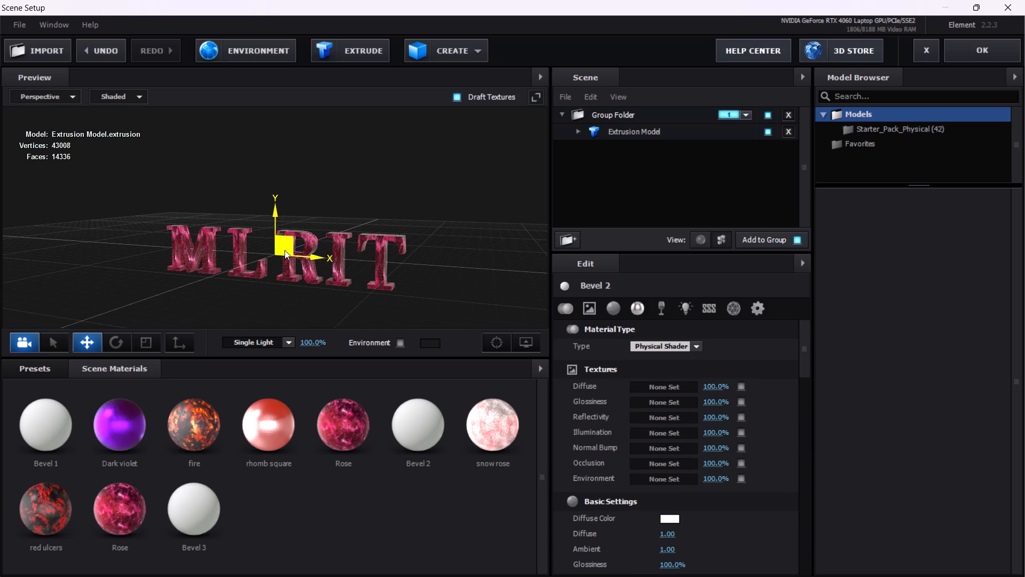
pyautogui.scroll(-2, 280, 260)
pyautogui.scroll(1, 252, 264)
pyautogui.scroll(-1, 249, 264)
pyautogui.scroll(4, 249, 268)
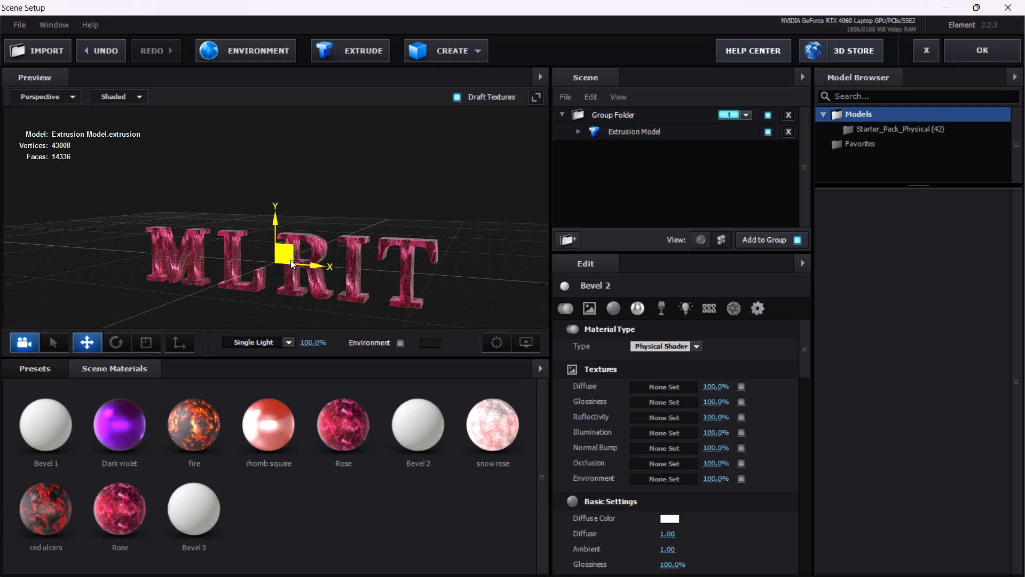
pyautogui.scroll(9, 274, 264)
pyautogui.moveTo(231, 215); pyautogui.dragTo(329, 246)
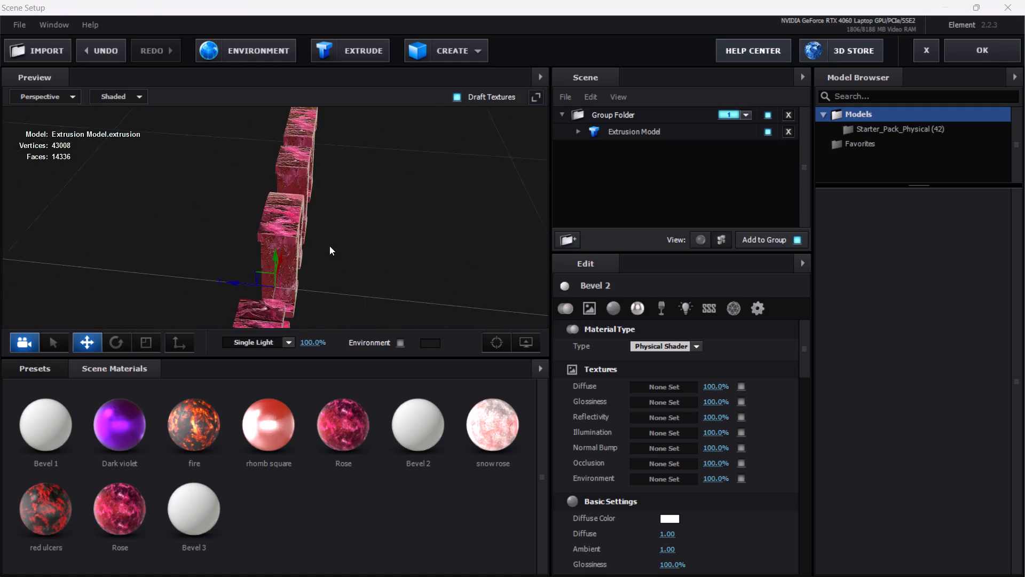
# Nudge the extruded text along its Z axis and back, and inspect the letters from the side and front.
pyautogui.moveTo(329, 246); pyautogui.dragTo(341, 245)
pyautogui.moveTo(226, 294); pyautogui.dragTo(198, 292)
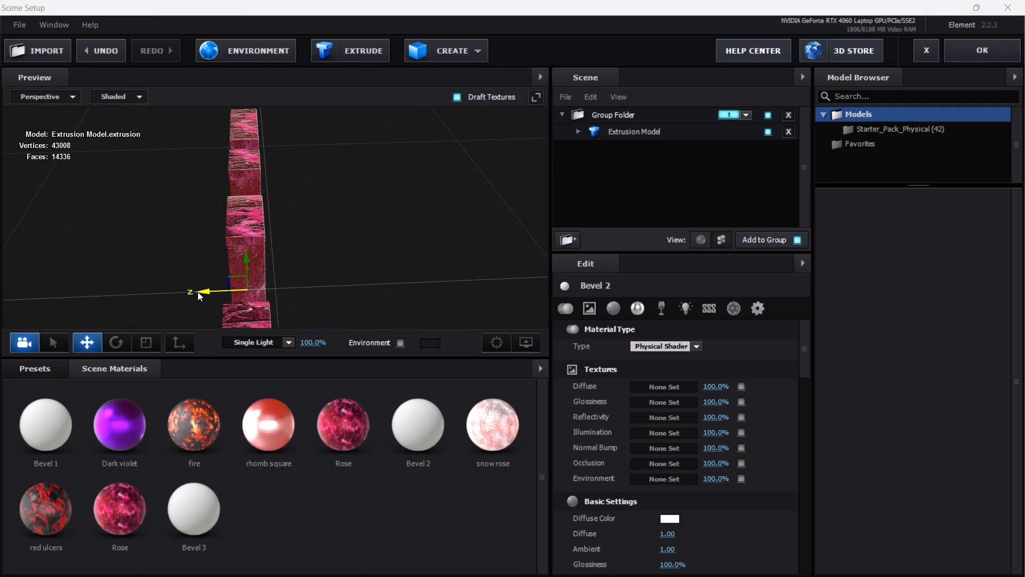
pyautogui.moveTo(198, 292); pyautogui.dragTo(215, 291)
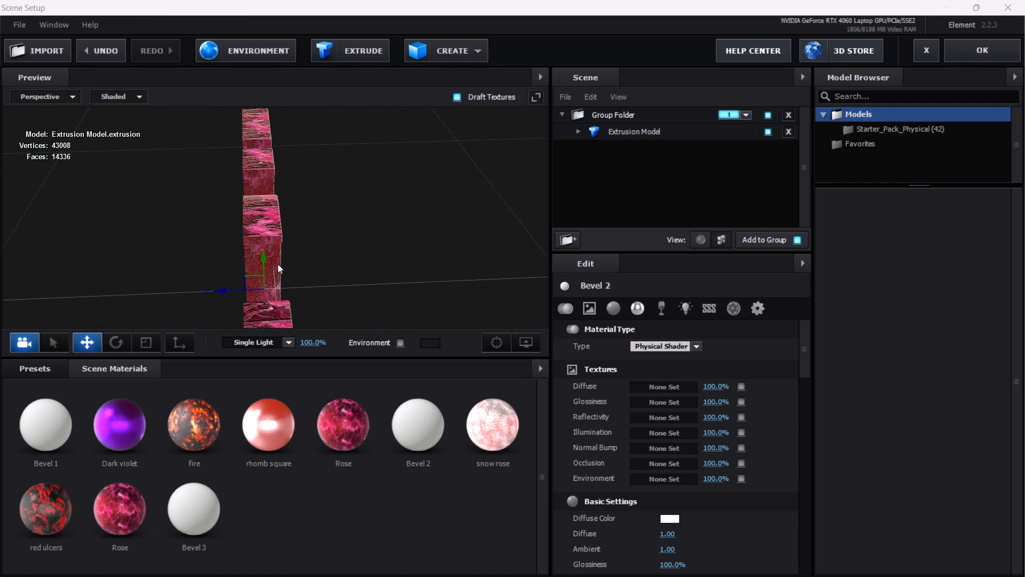
pyautogui.moveTo(379, 198); pyautogui.dragTo(283, 182)
pyautogui.scroll(-4, 291, 196)
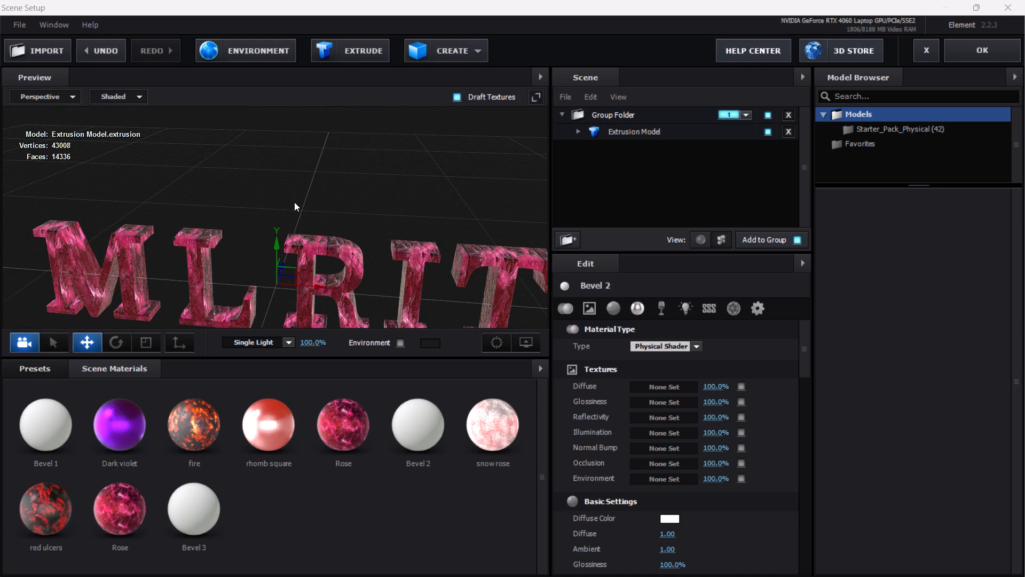
pyautogui.scroll(-4, 294, 202)
pyautogui.moveTo(310, 190); pyautogui.dragTo(331, 178)
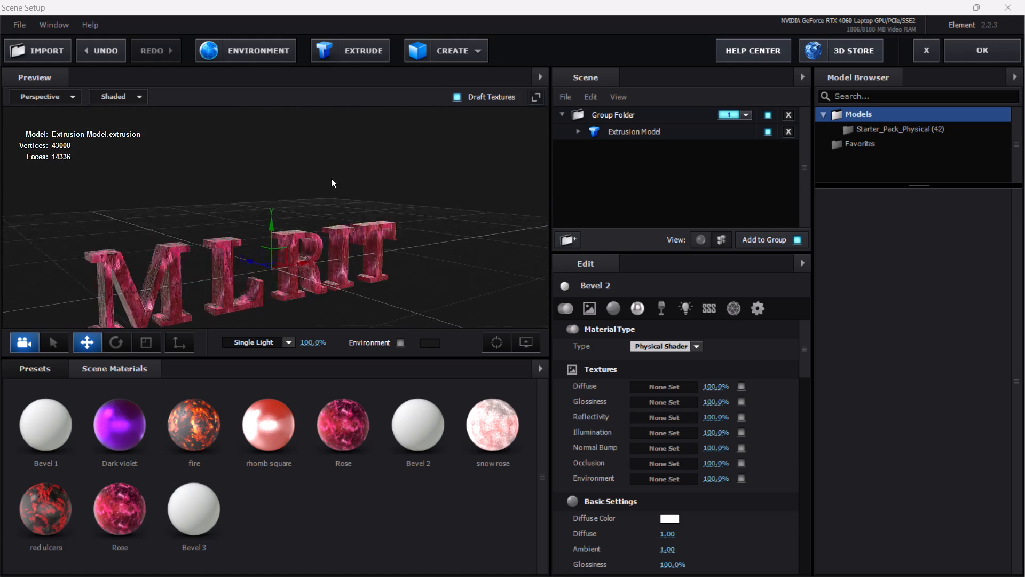
pyautogui.moveTo(331, 178); pyautogui.dragTo(219, 155)
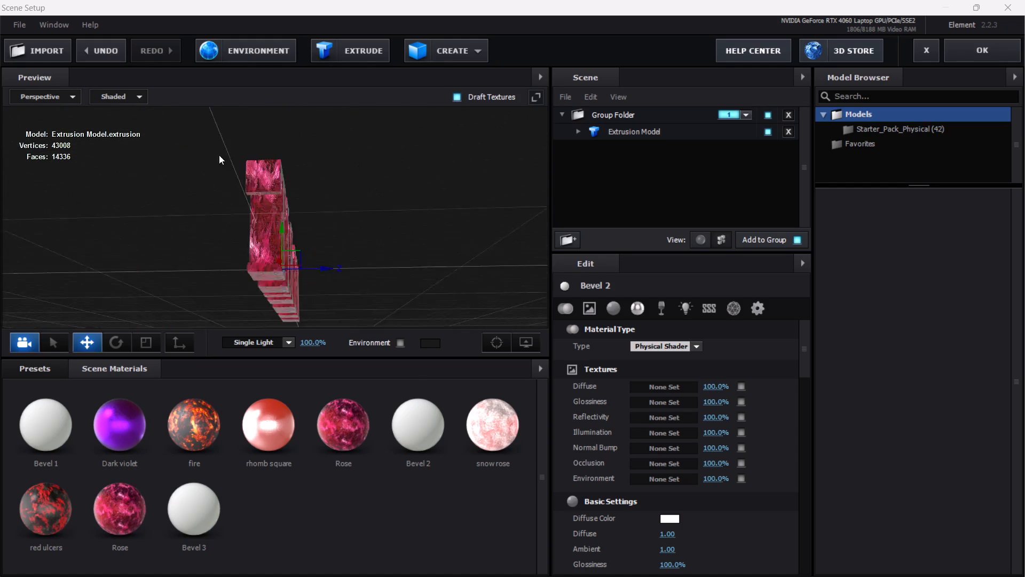
pyautogui.moveTo(219, 155); pyautogui.dragTo(319, 177)
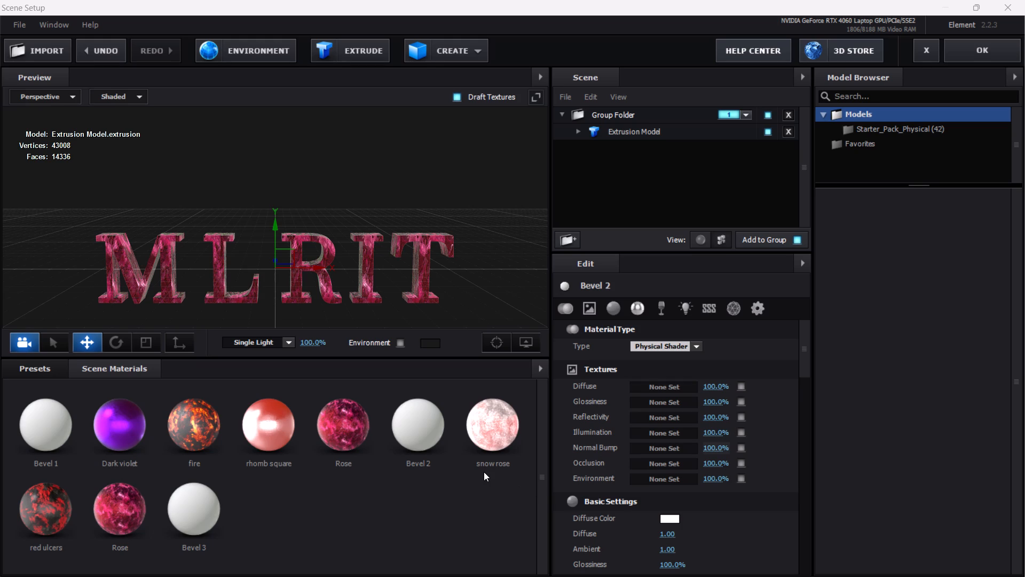
# Delete the Bevel 3, rhomb square and red ulcers materials from the scene materials.
pyautogui.click(203, 511)
pyautogui.rightClick(203, 510)
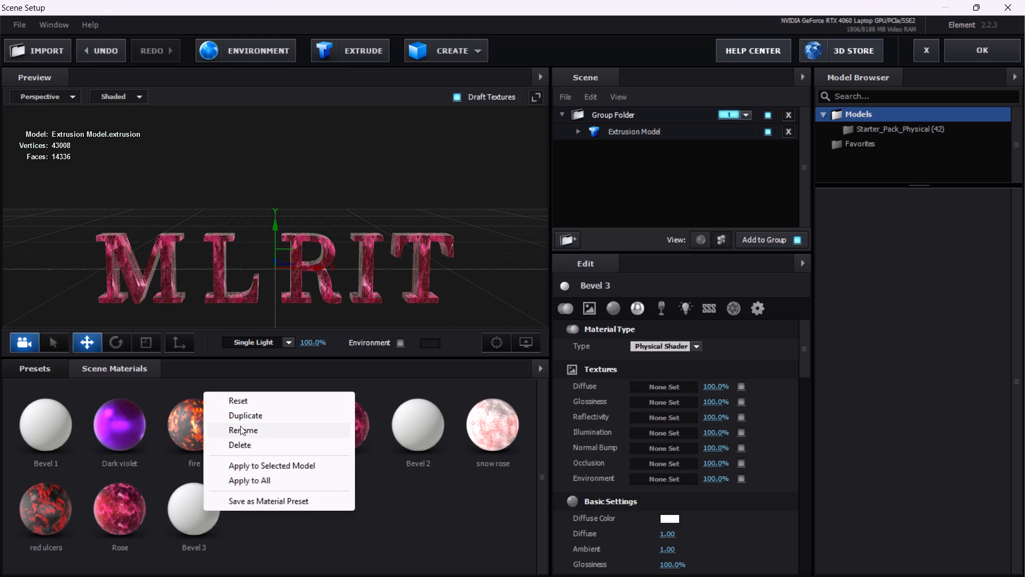
pyautogui.click(252, 445)
pyautogui.click(156, 556)
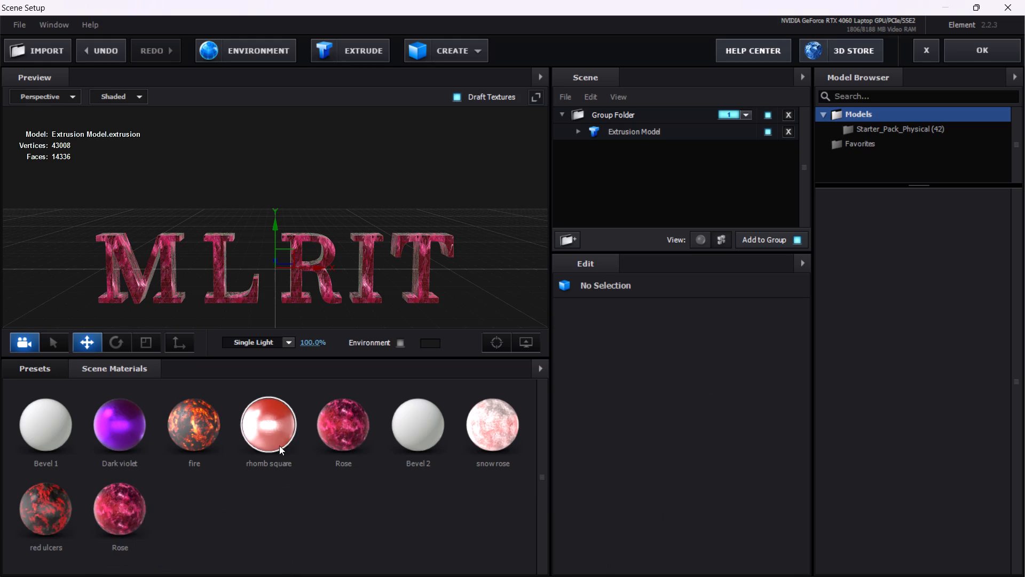
pyautogui.click(274, 438)
pyautogui.rightClick(274, 438)
pyautogui.click(299, 492)
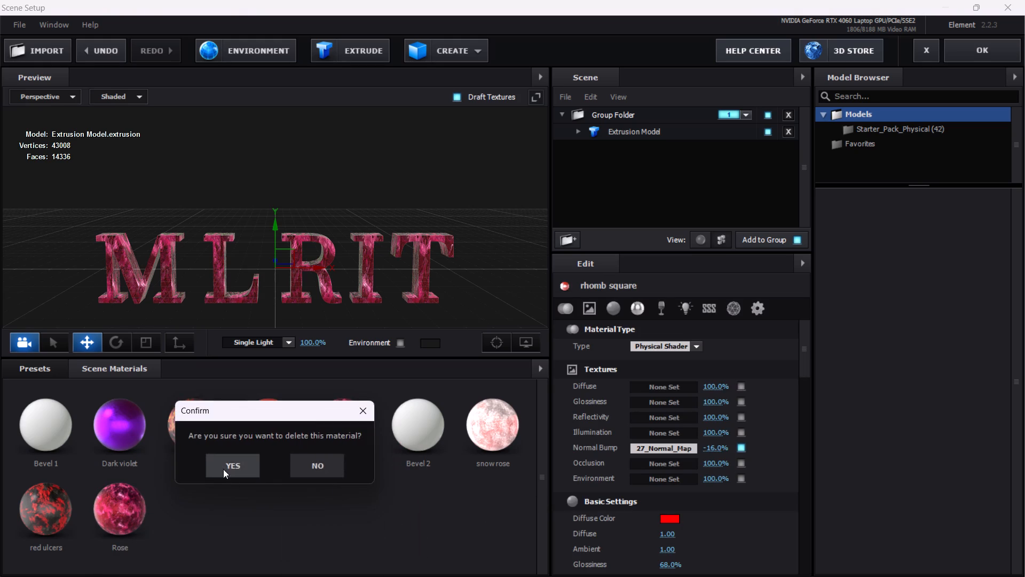
pyautogui.click(224, 464)
pyautogui.click(492, 433)
pyautogui.rightClick(492, 433)
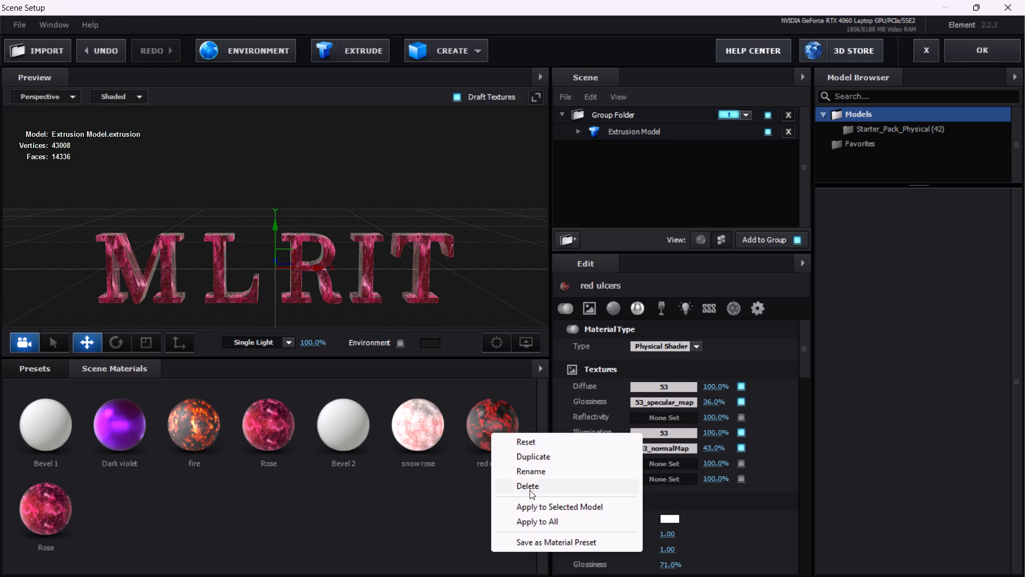
pyautogui.click(527, 485)
pyautogui.click(448, 458)
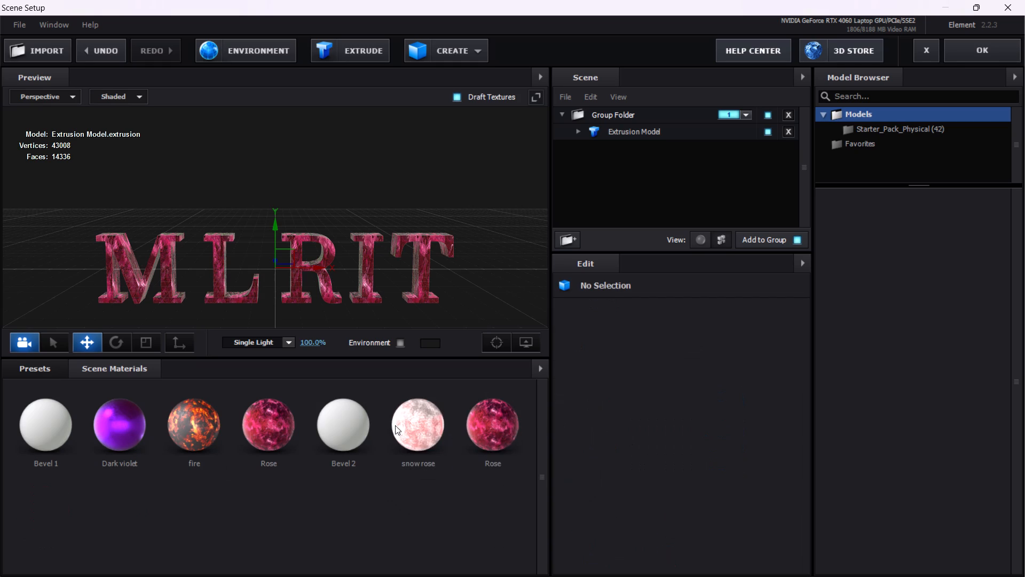
# Set the Diffuse value of the Bevel 2 material to 1.88.
pyautogui.click(353, 425)
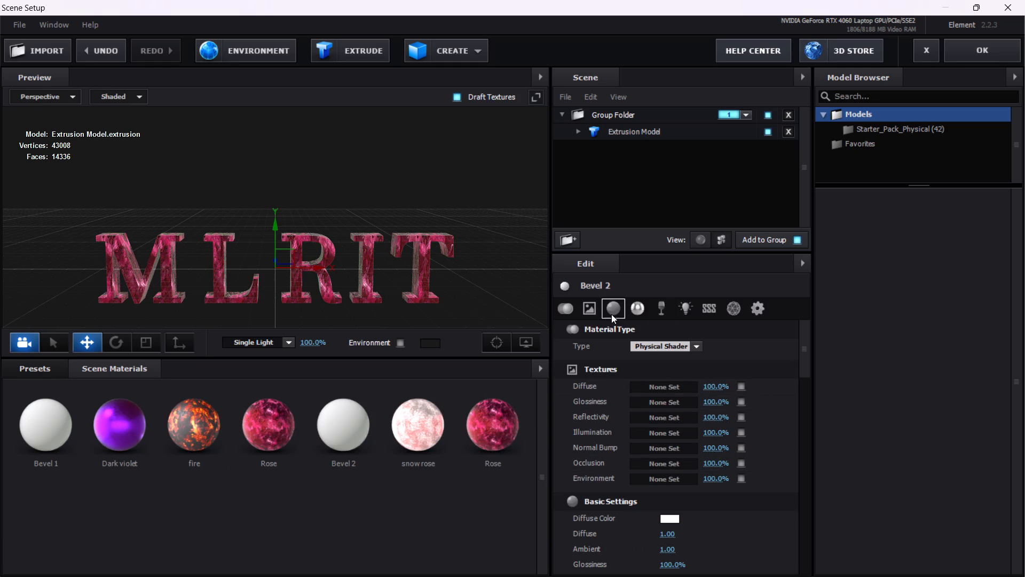
pyautogui.click(594, 311)
pyautogui.click(610, 311)
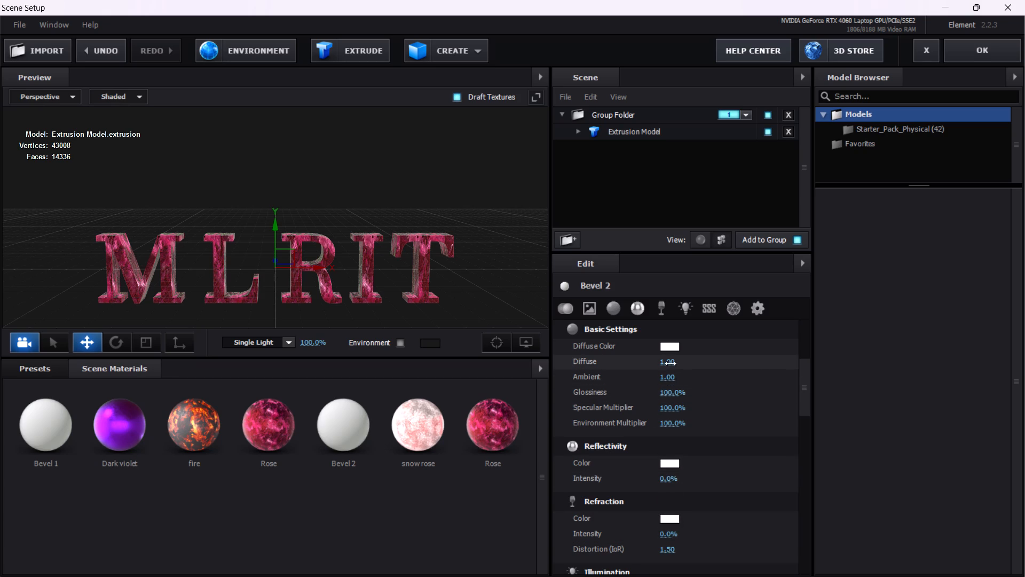
pyautogui.moveTo(671, 363); pyautogui.dragTo(729, 362)
# Look through the Bevel 2 material's setting sections, and check the Extrusion Model's paths and Custom Path options.
pyautogui.click(564, 306)
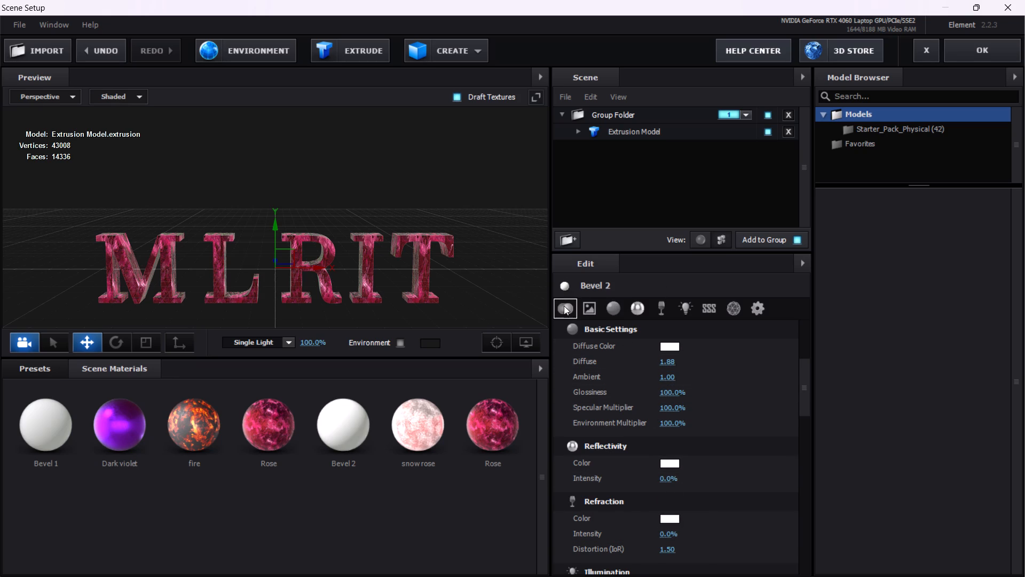
pyautogui.click(582, 309)
pyautogui.click(611, 310)
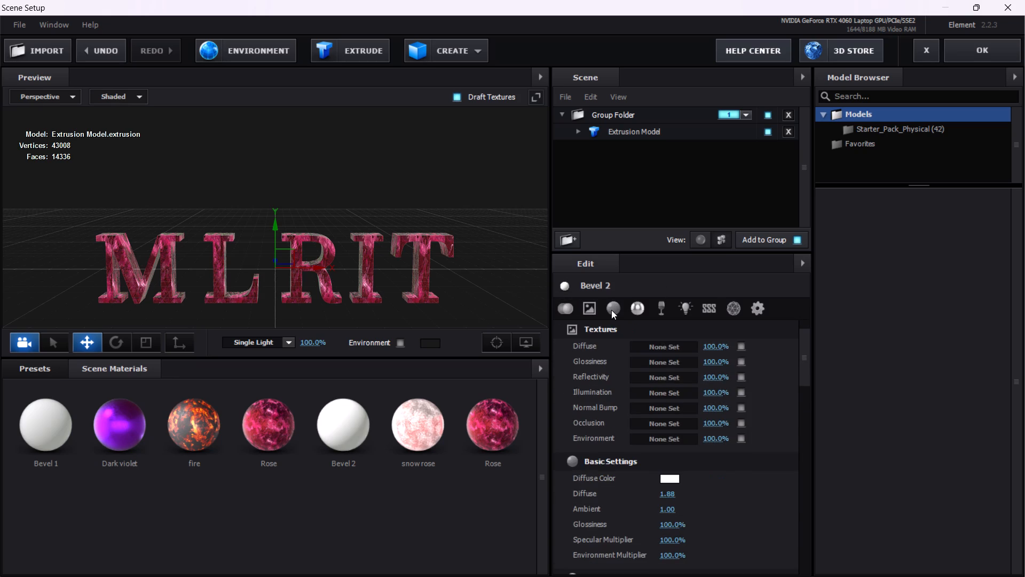
pyautogui.click(642, 310)
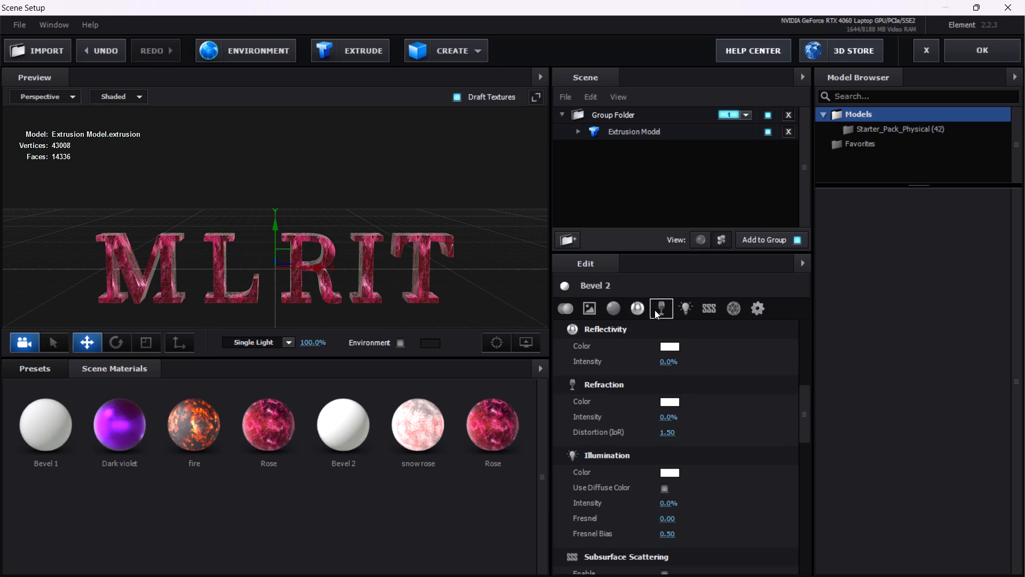
pyautogui.click(655, 310)
pyautogui.click(564, 311)
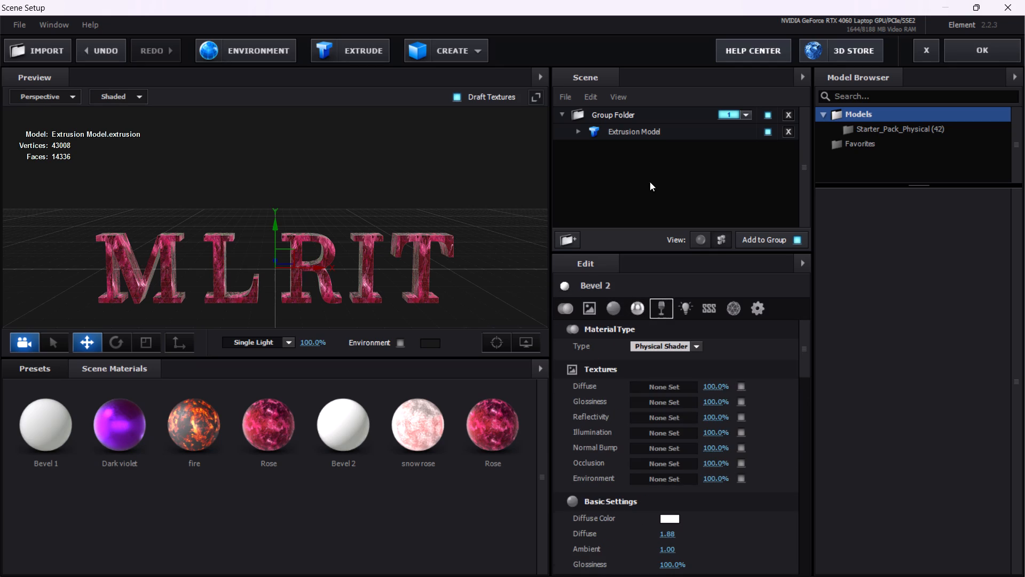
pyautogui.click(573, 131)
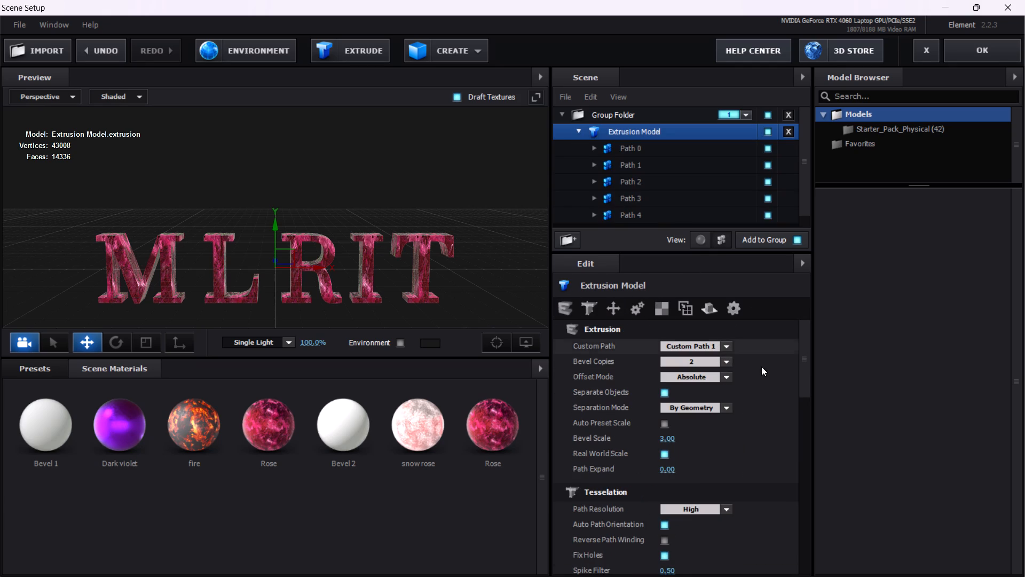
pyautogui.click(722, 345)
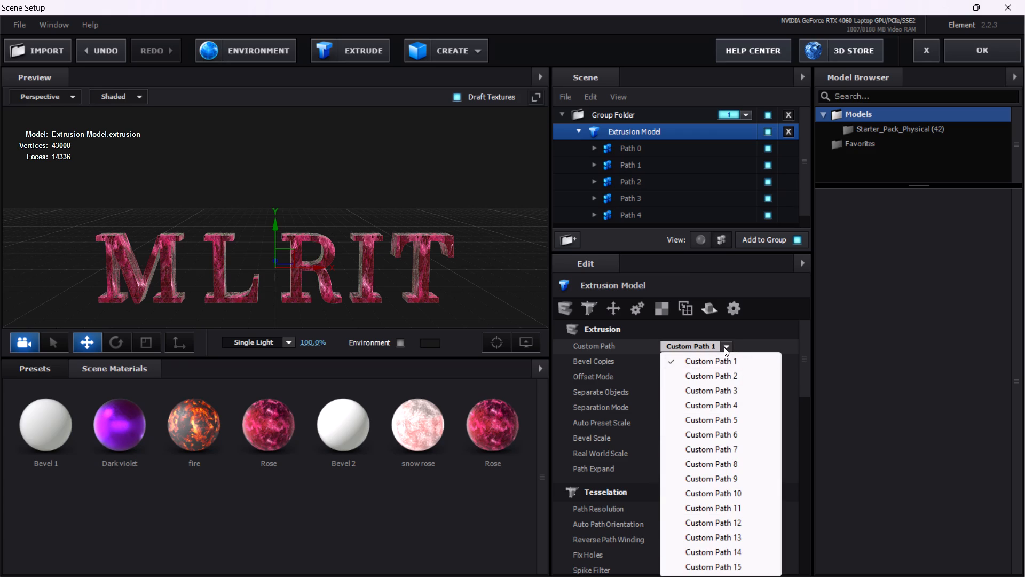
pyautogui.click(724, 347)
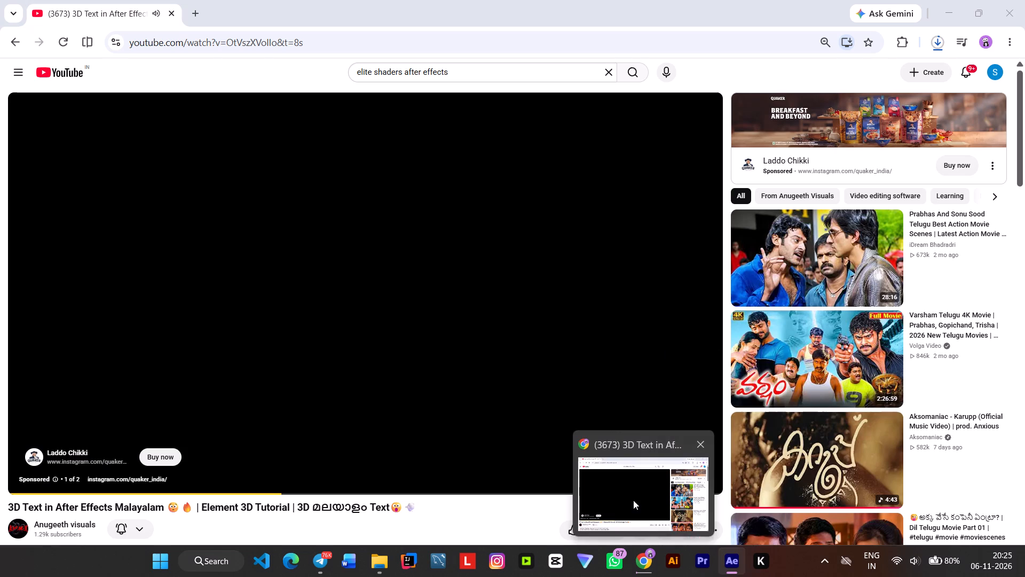
# Switch to the Element 3D tutorial in Chrome and go back to the Exploring Element 3D Materials part.
pyautogui.click(633, 500)
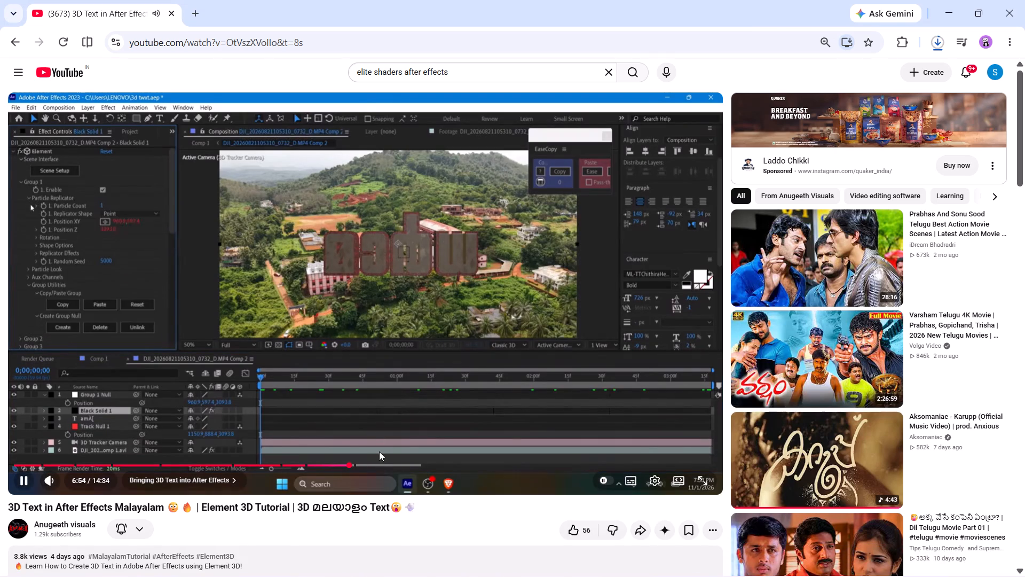
pyautogui.click(316, 463)
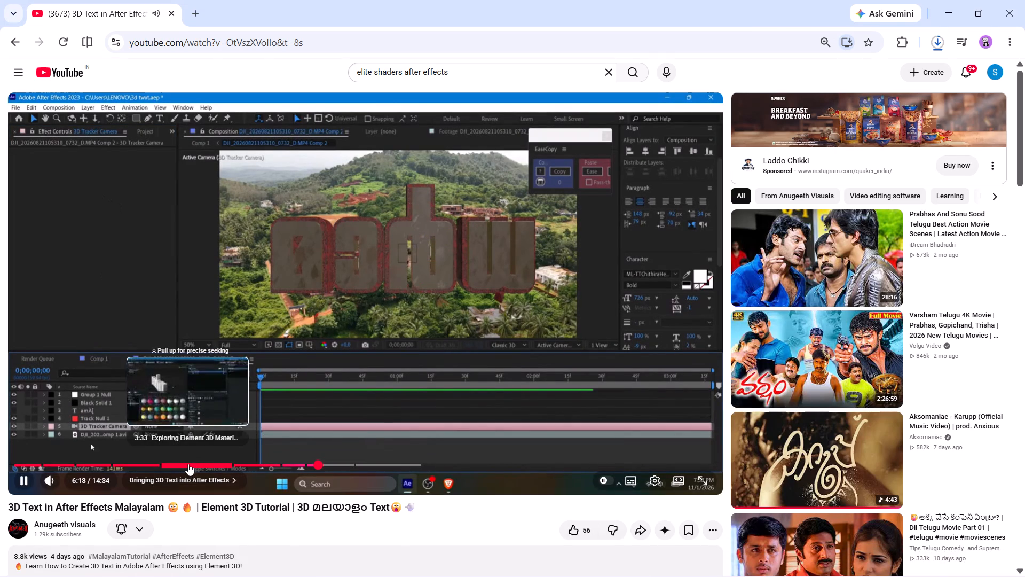
pyautogui.click(230, 465)
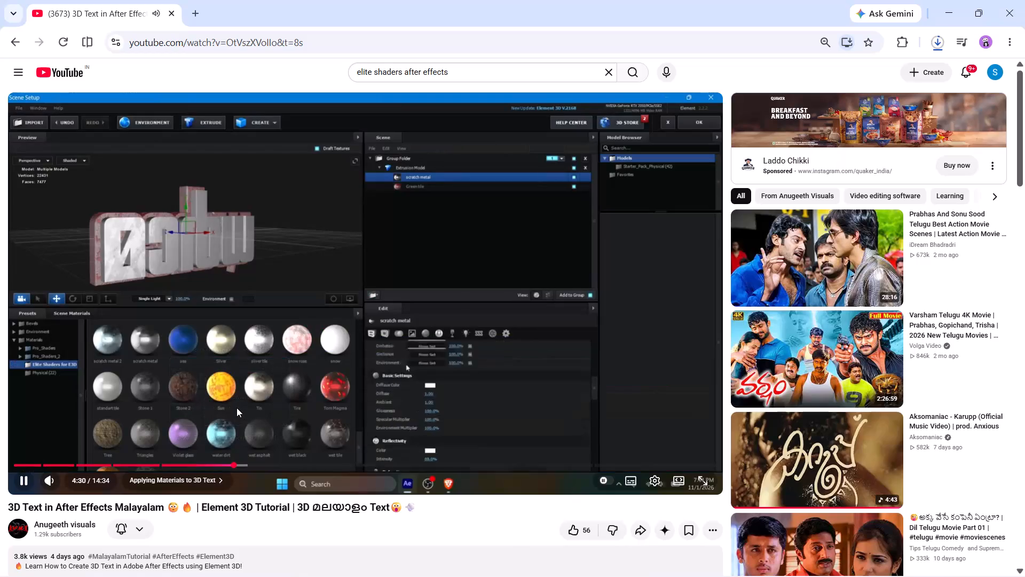
pyautogui.click(176, 465)
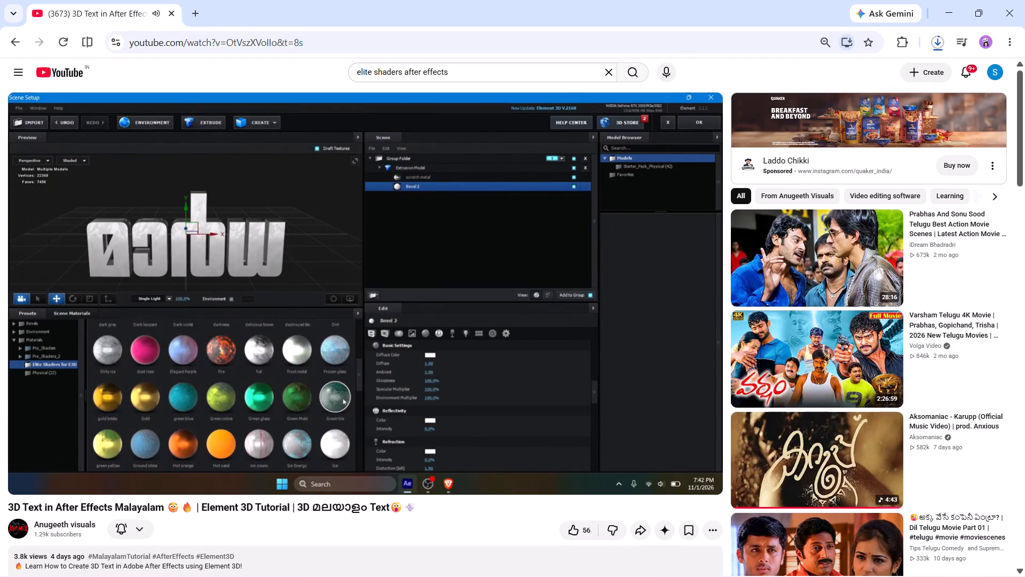
pyautogui.click(380, 355)
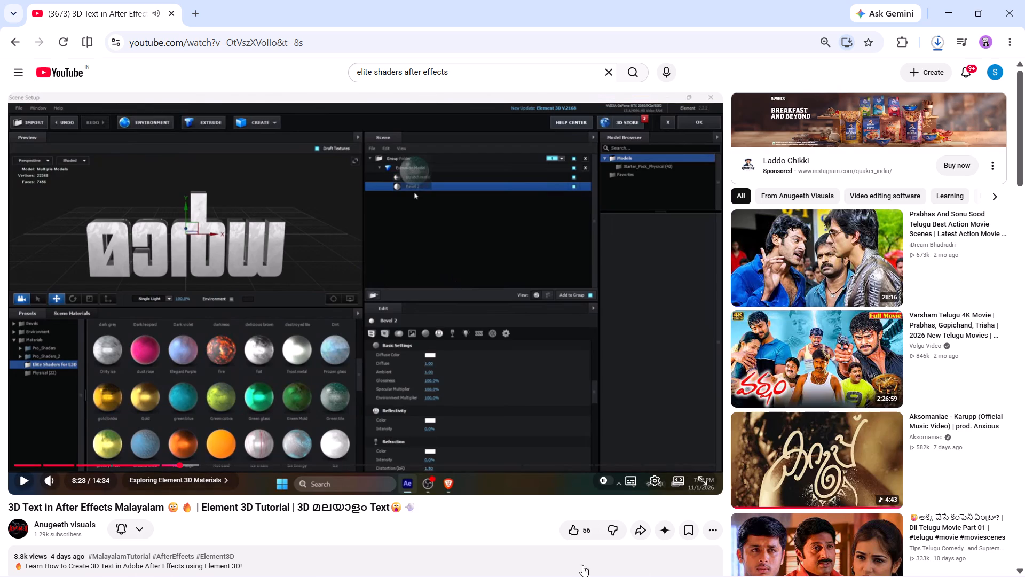
pyautogui.click(416, 396)
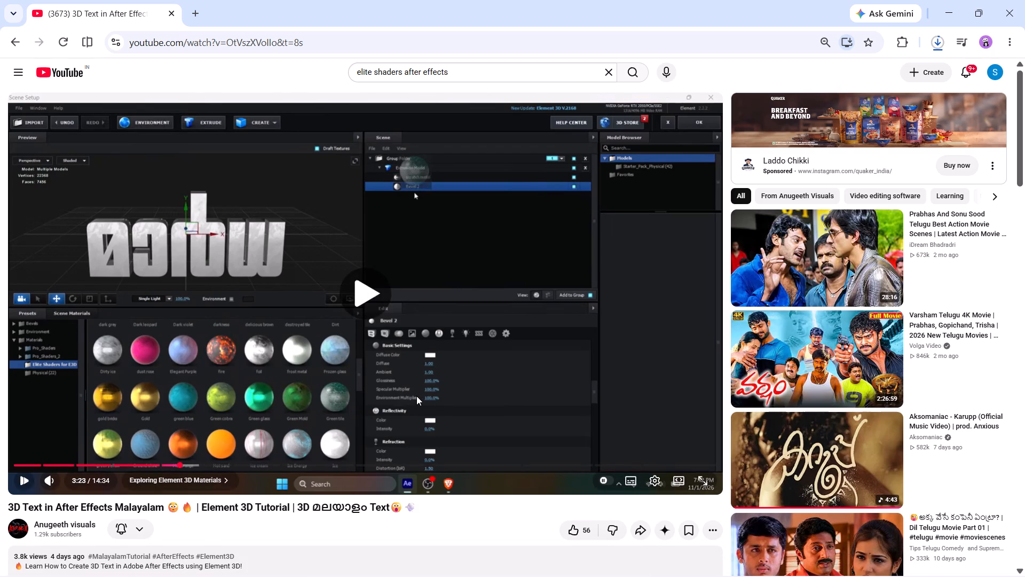
# Rewind the tutorial to where Bevel Copies is chosen in Creating 3D Malayalam Text, pause it, and return to After Effects.
pyautogui.press('Left')
pyautogui.press('Left')
pyautogui.press('Left')
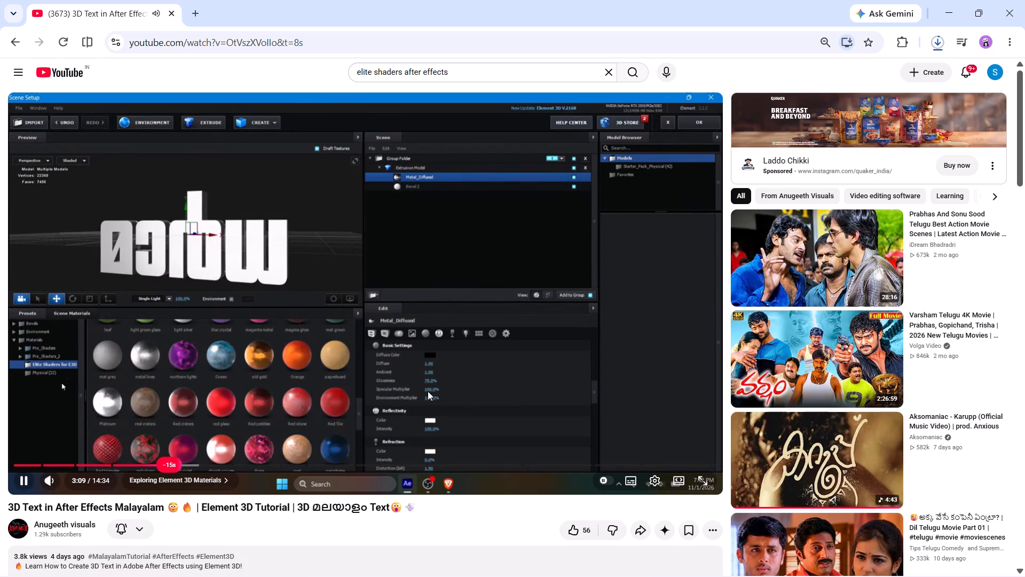
pyautogui.press('Left')
pyautogui.press('Left')
pyautogui.press('Left')
pyautogui.press('Left')
pyautogui.press('Left')
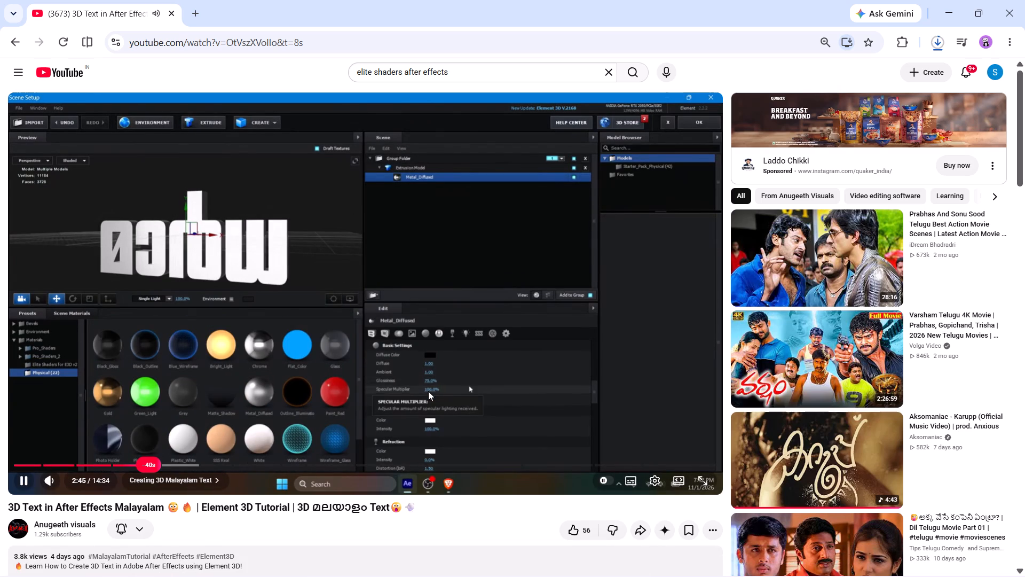
pyautogui.press('Left')
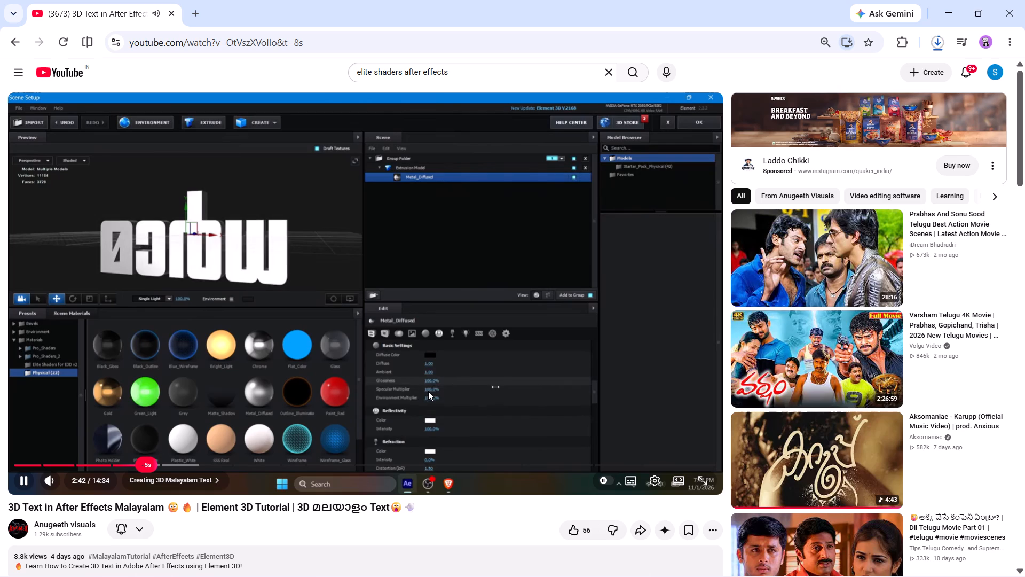
pyautogui.press('Left')
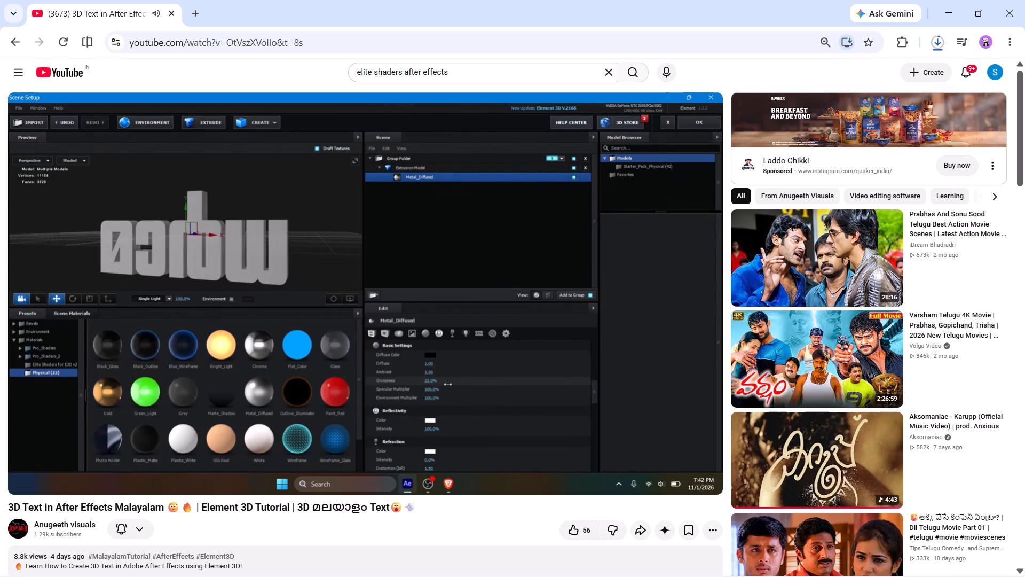
pyautogui.press('Right')
pyautogui.press('Right')
pyautogui.press('Left')
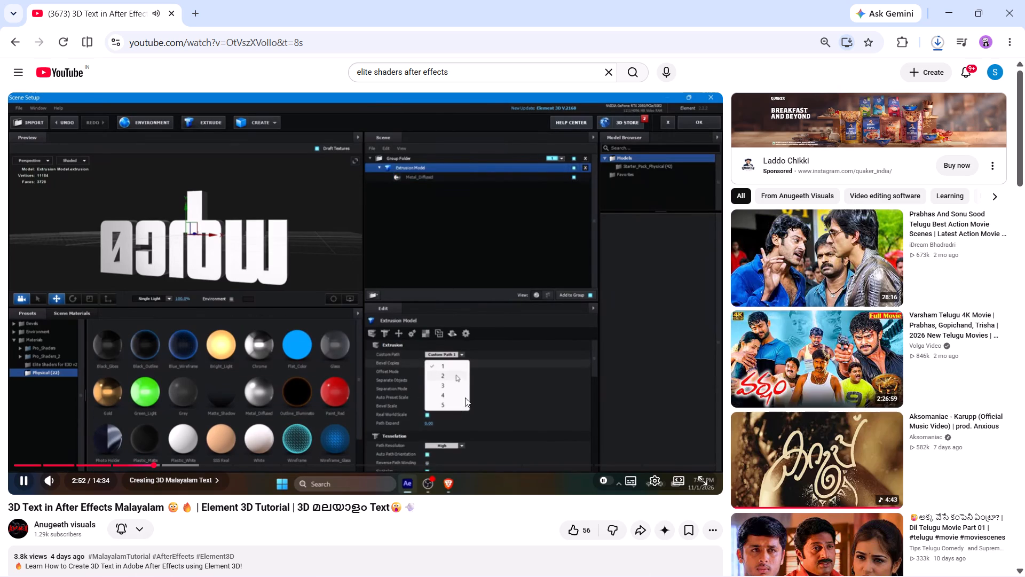
pyautogui.click(500, 220)
pyautogui.click(730, 560)
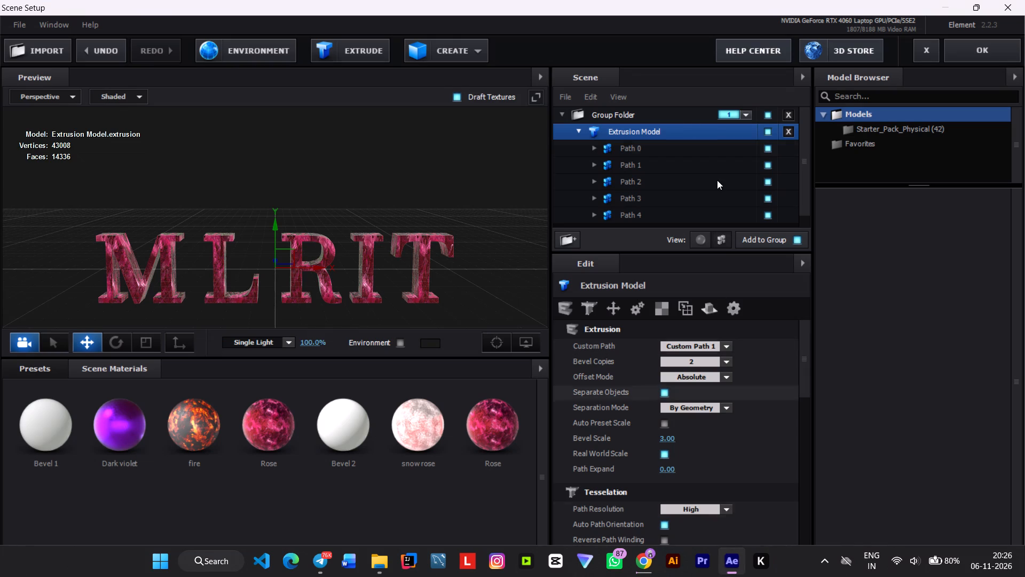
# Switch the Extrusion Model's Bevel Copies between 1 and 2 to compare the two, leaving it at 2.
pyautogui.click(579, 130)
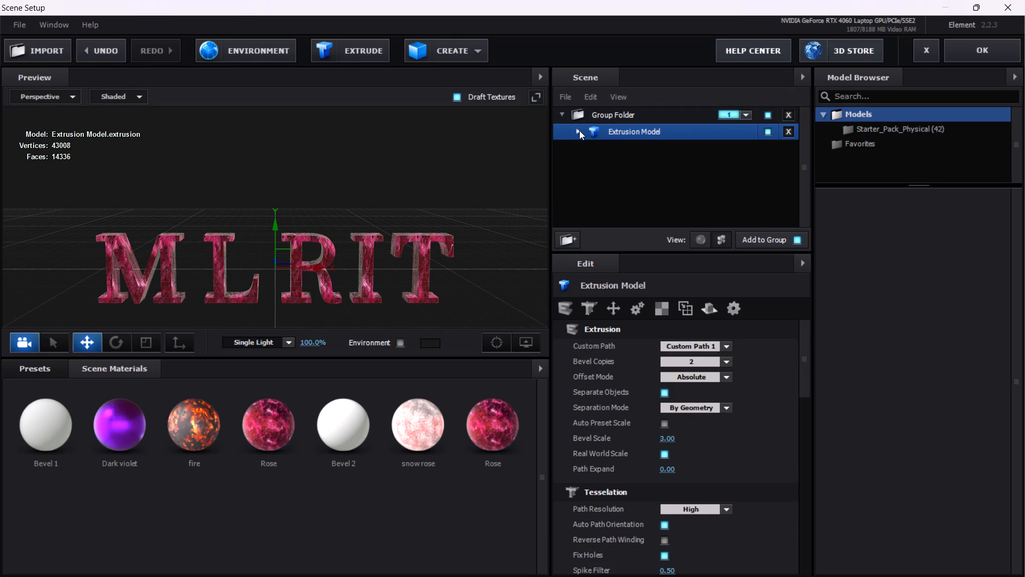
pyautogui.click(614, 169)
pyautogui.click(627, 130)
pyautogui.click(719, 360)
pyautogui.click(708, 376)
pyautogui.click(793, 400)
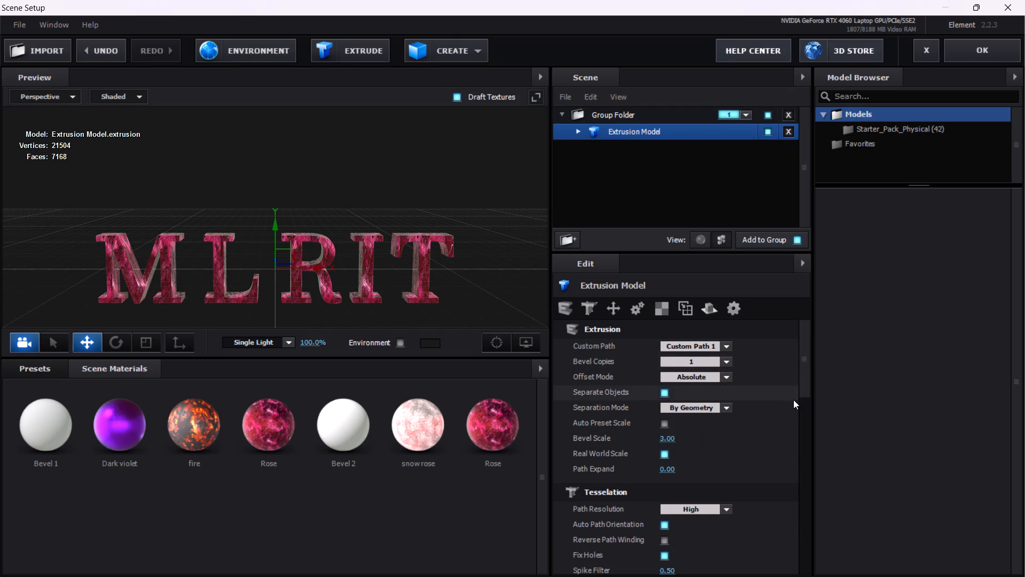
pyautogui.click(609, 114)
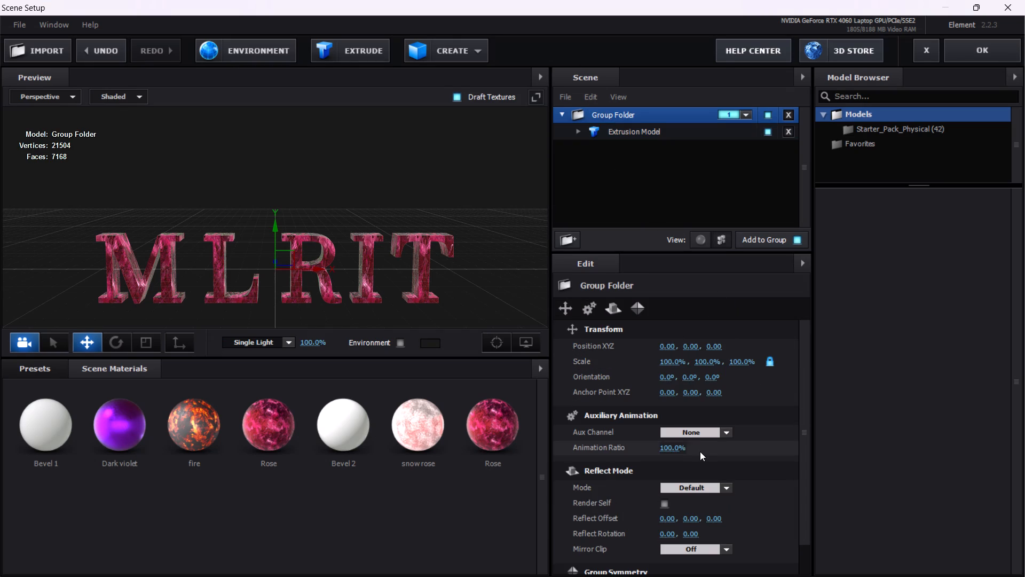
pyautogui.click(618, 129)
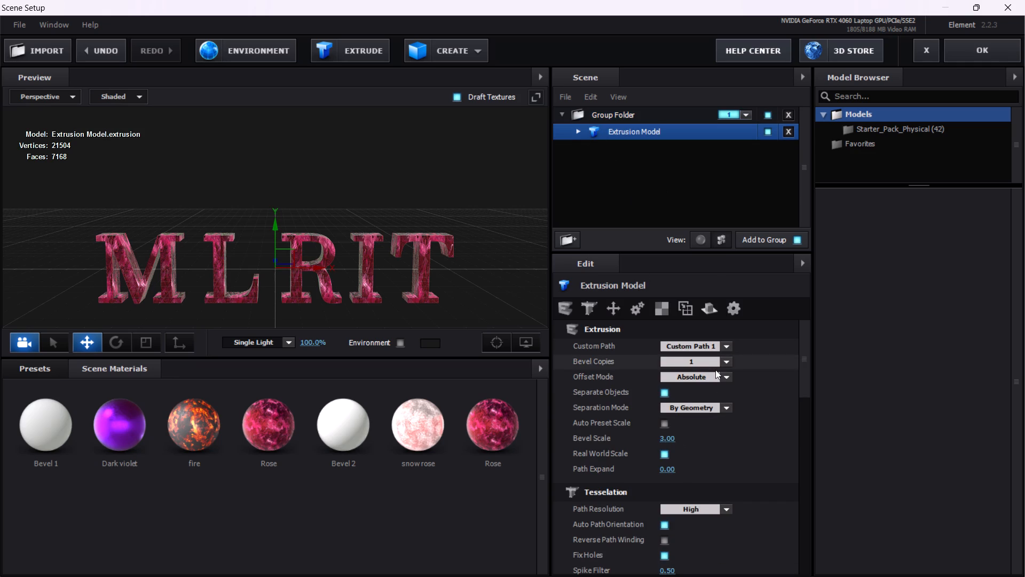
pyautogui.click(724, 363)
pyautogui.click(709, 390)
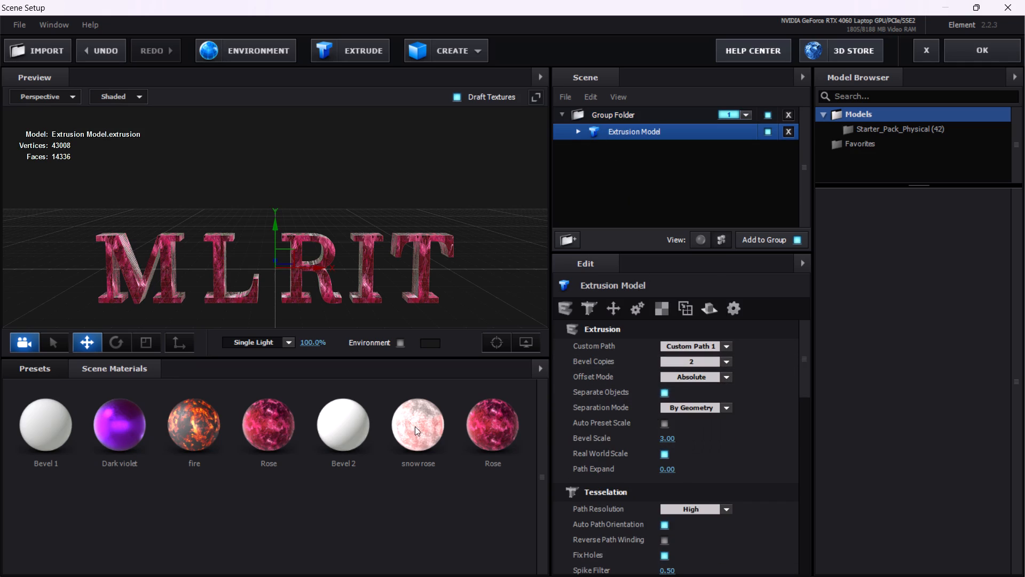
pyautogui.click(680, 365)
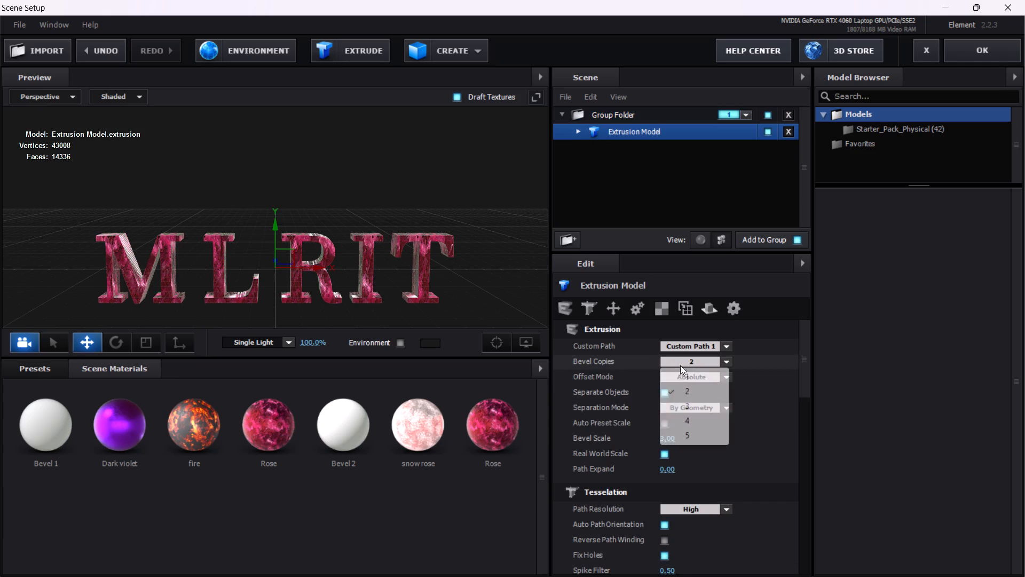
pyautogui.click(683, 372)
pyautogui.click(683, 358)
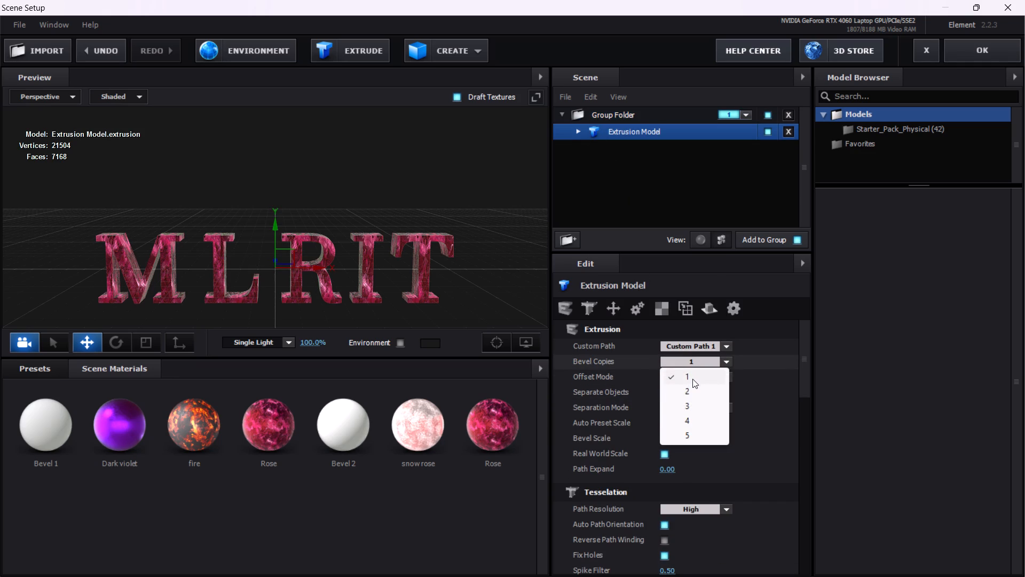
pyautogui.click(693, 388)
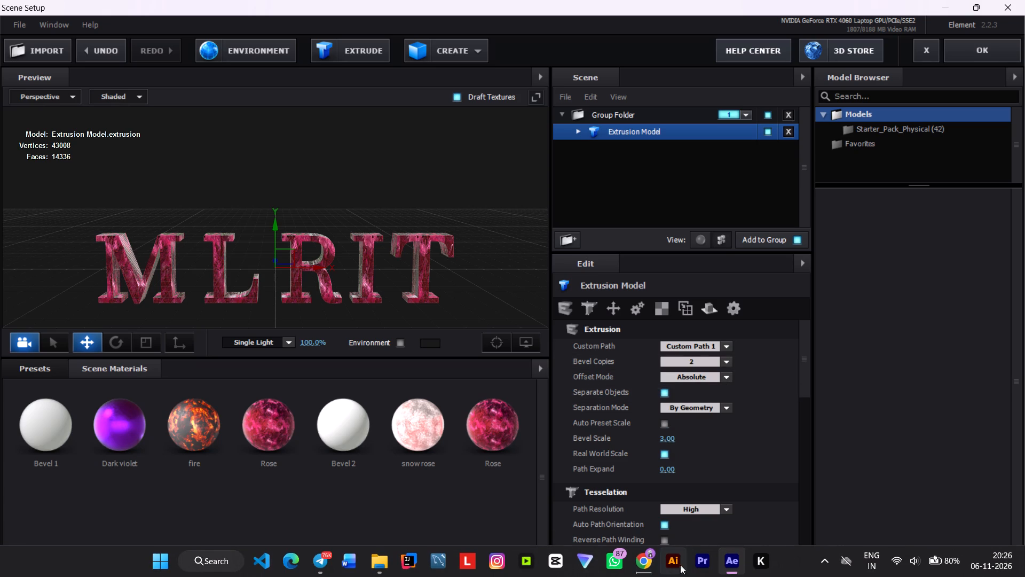
# Switch to the tutorial in Chrome, skip ahead through Exploring Element 3D Materials to the shader assignment, and return to After Effects.
pyautogui.click(652, 563)
pyautogui.click(315, 287)
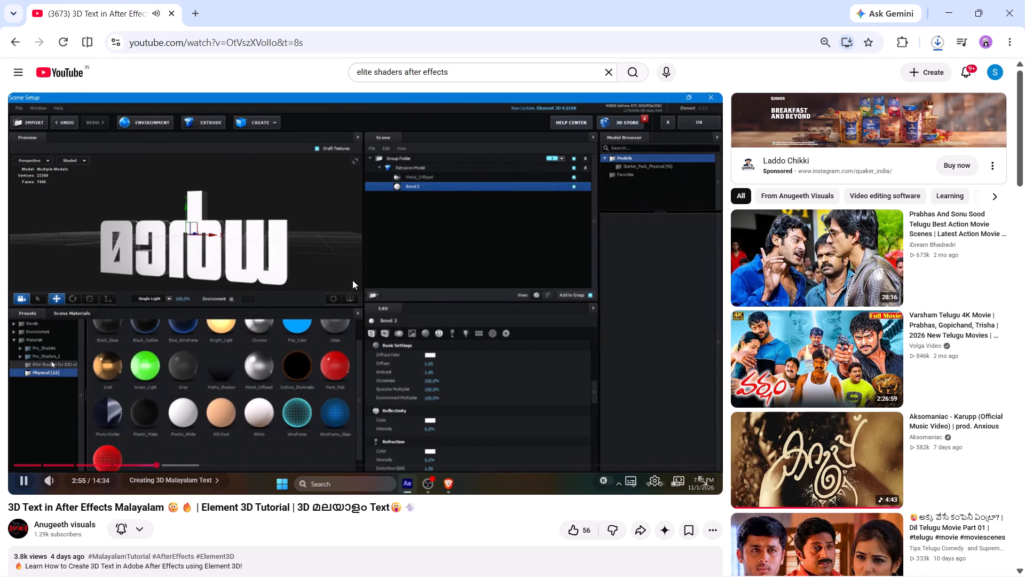
pyautogui.press('Right')
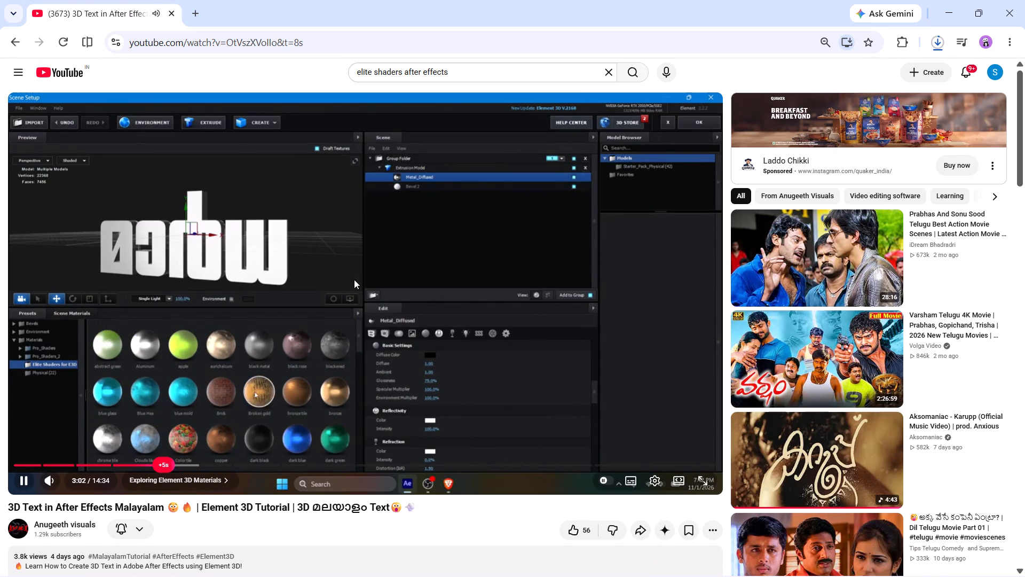
pyautogui.press('Right')
pyautogui.press('Right')
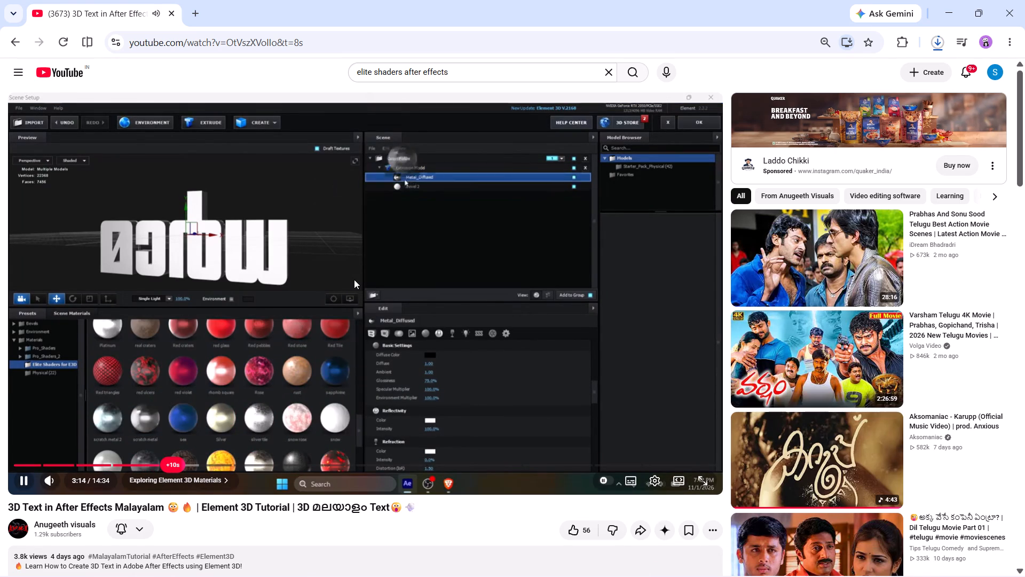
pyautogui.press('Right')
pyautogui.press('Right')
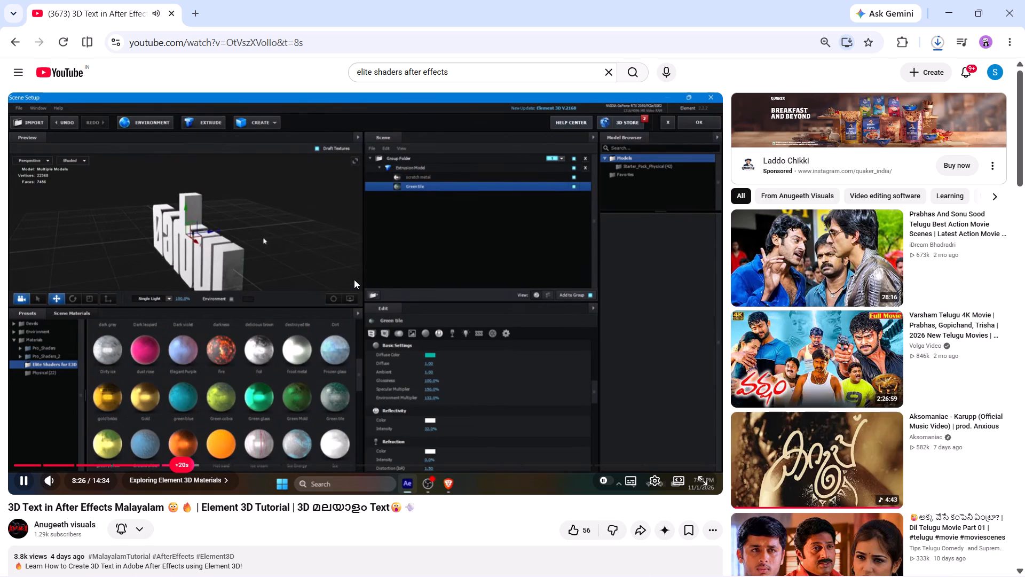
pyautogui.press('Right')
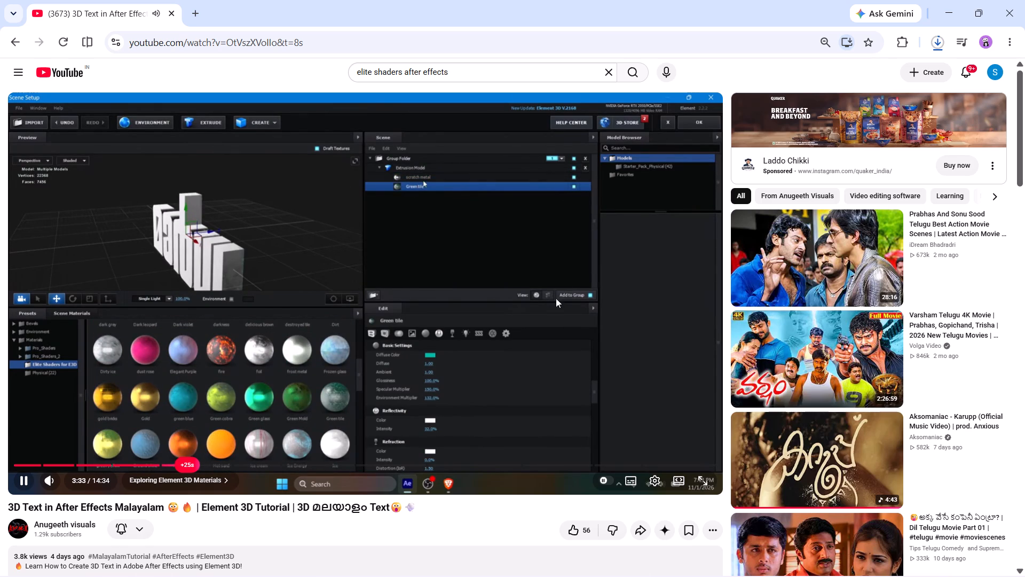
pyautogui.moveTo(541, 287); pyautogui.dragTo(537, 287)
pyautogui.click(729, 566)
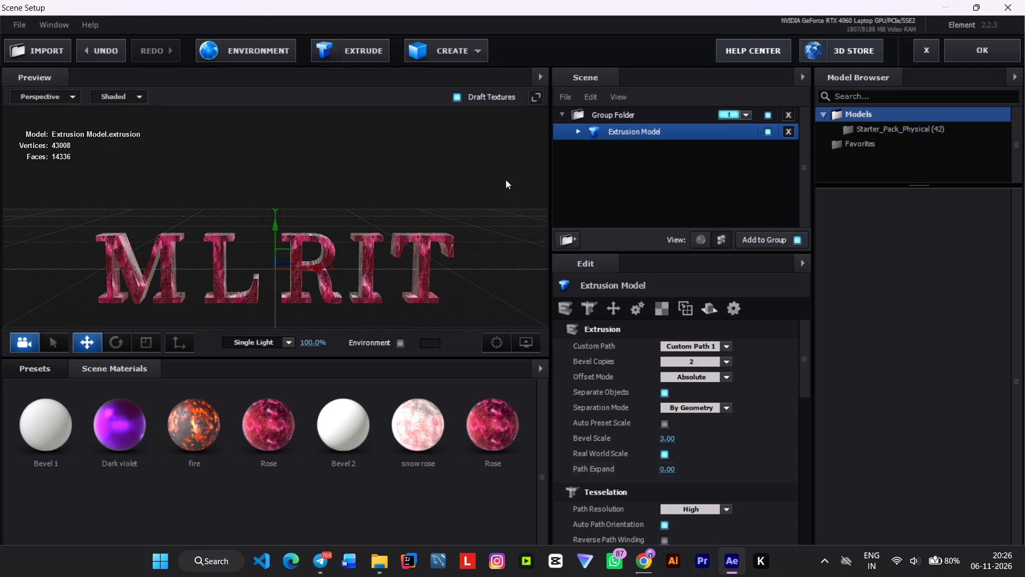
# Expand the Extrusion Model's paths and apply the sapphirine Elite Shaders material to Path 0's Bevel 2.
pyautogui.click(578, 133)
pyautogui.scroll(-4, 602, 181)
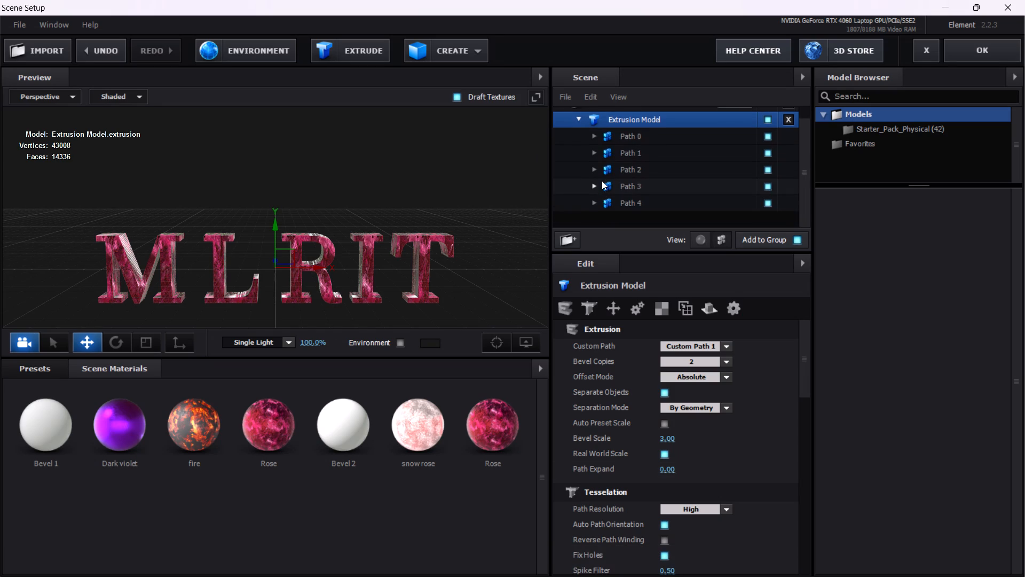
pyautogui.scroll(1, 609, 183)
pyautogui.click(589, 147)
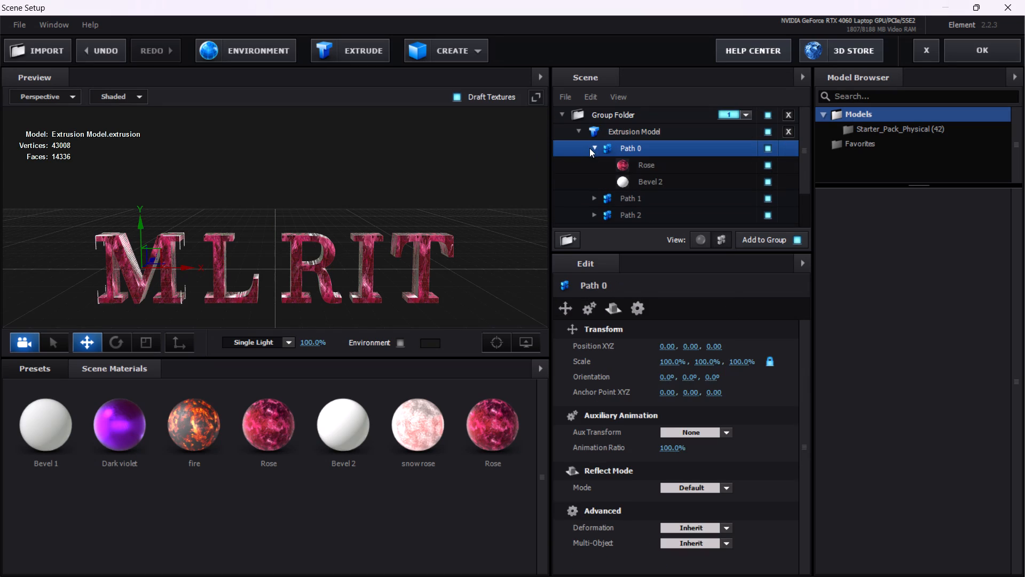
pyautogui.click(595, 201)
pyautogui.scroll(-2, 595, 201)
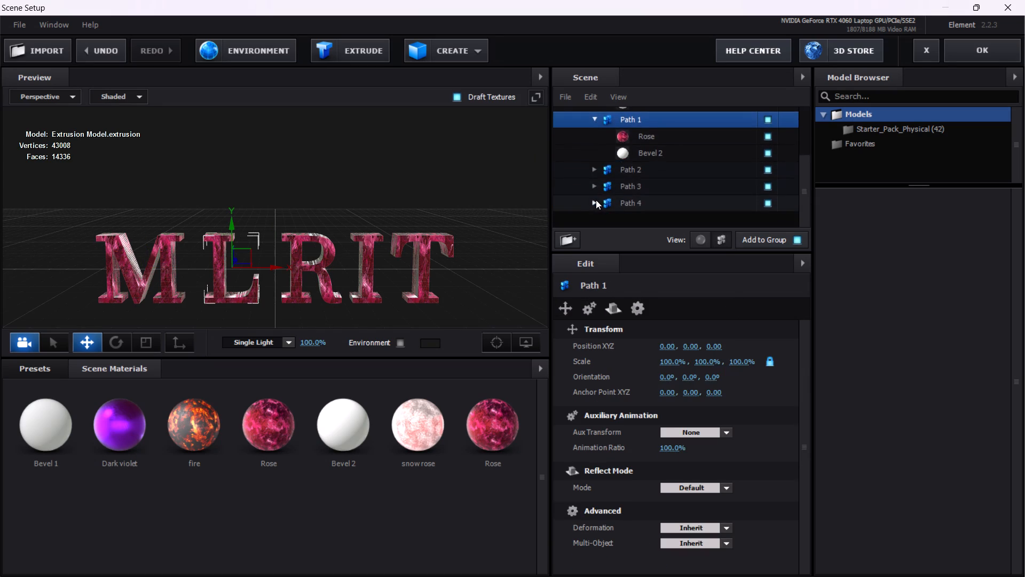
pyautogui.scroll(1, 596, 199)
pyautogui.click(594, 162)
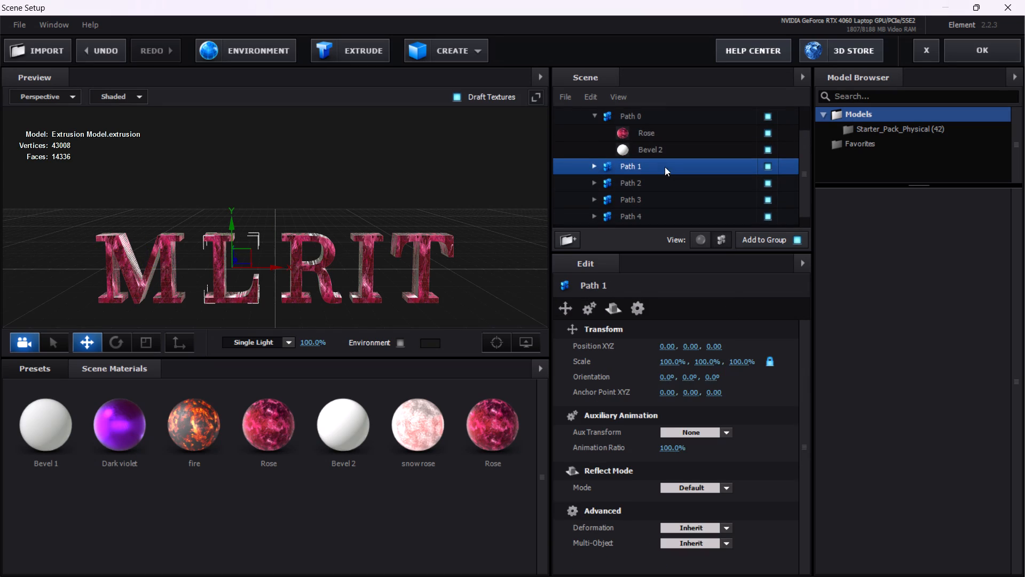
pyautogui.click(637, 151)
pyautogui.click(43, 367)
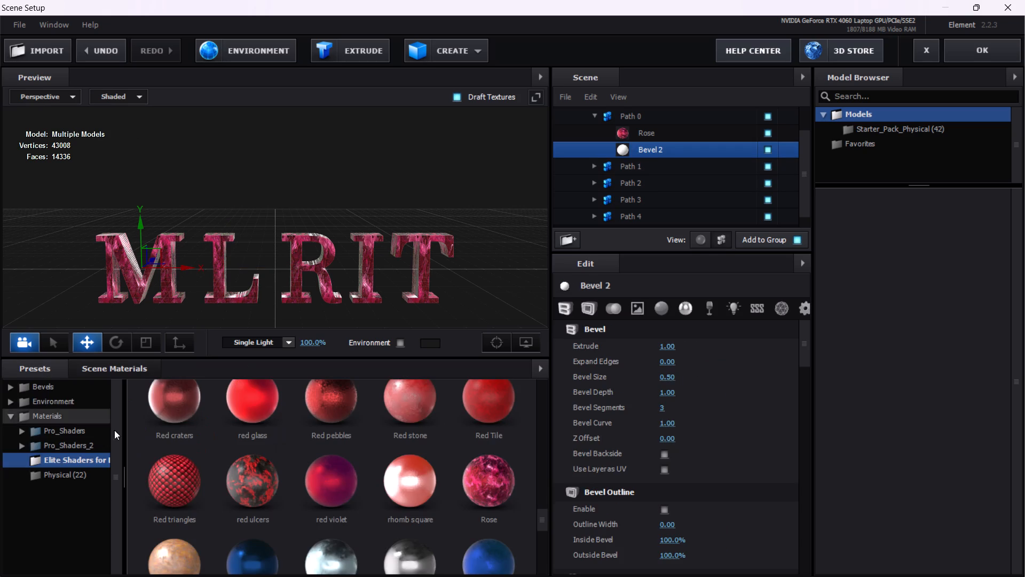
pyautogui.scroll(-3, 262, 459)
pyautogui.doubleClick(261, 439)
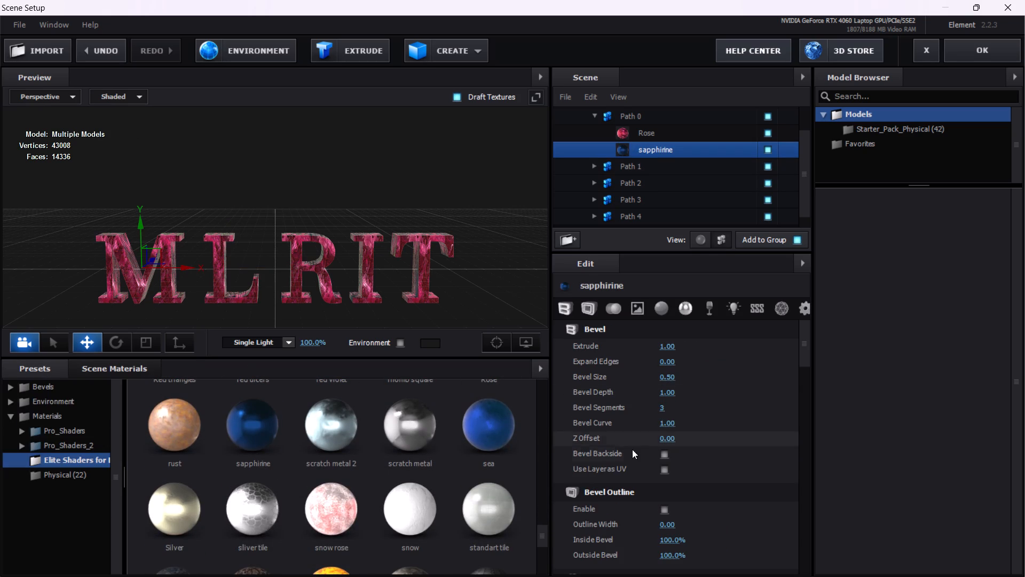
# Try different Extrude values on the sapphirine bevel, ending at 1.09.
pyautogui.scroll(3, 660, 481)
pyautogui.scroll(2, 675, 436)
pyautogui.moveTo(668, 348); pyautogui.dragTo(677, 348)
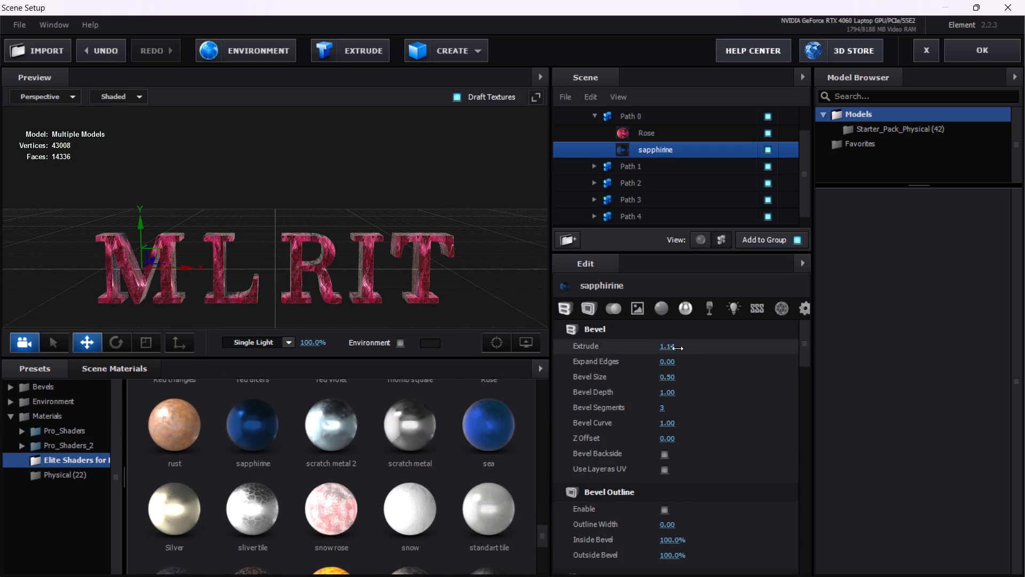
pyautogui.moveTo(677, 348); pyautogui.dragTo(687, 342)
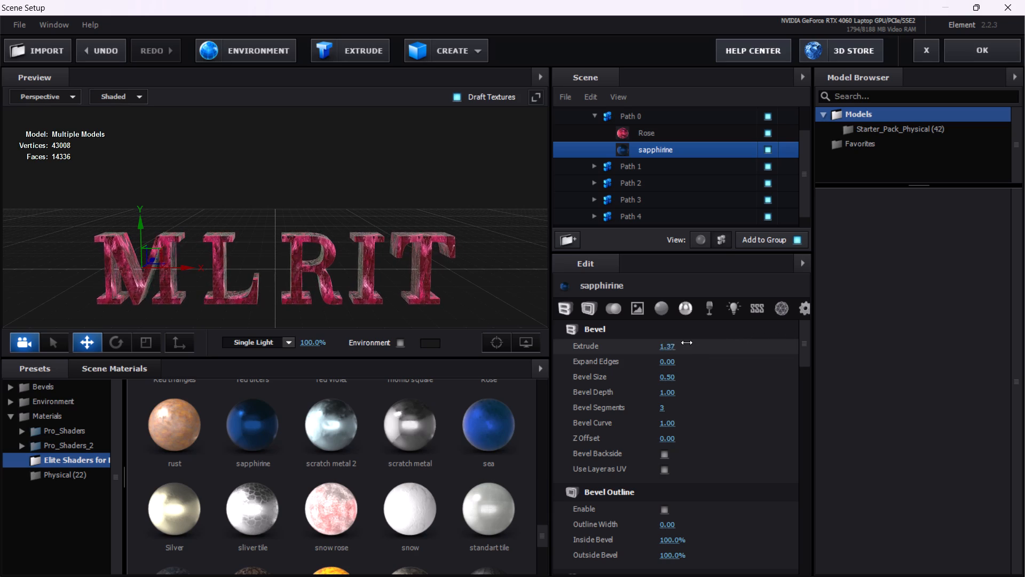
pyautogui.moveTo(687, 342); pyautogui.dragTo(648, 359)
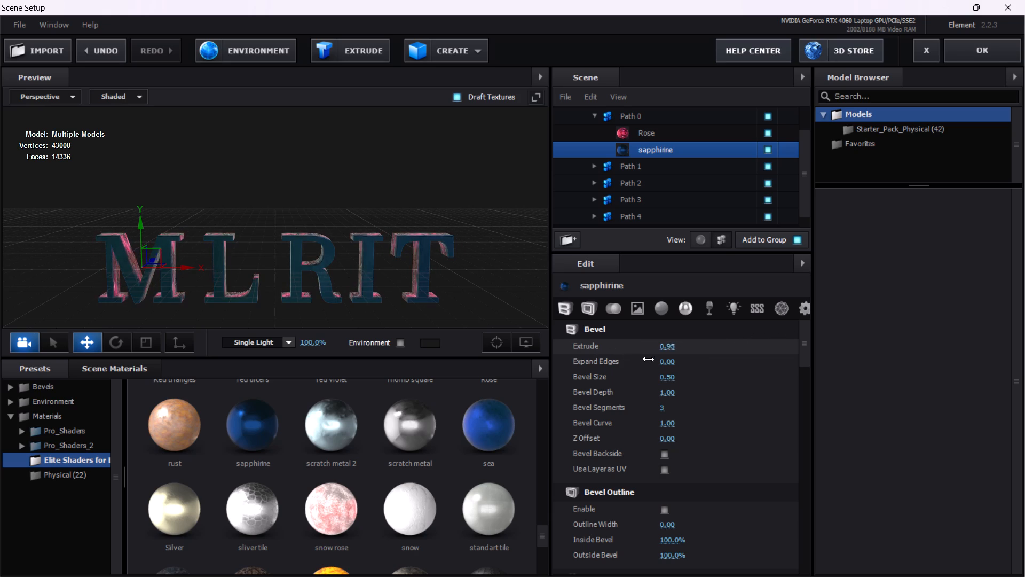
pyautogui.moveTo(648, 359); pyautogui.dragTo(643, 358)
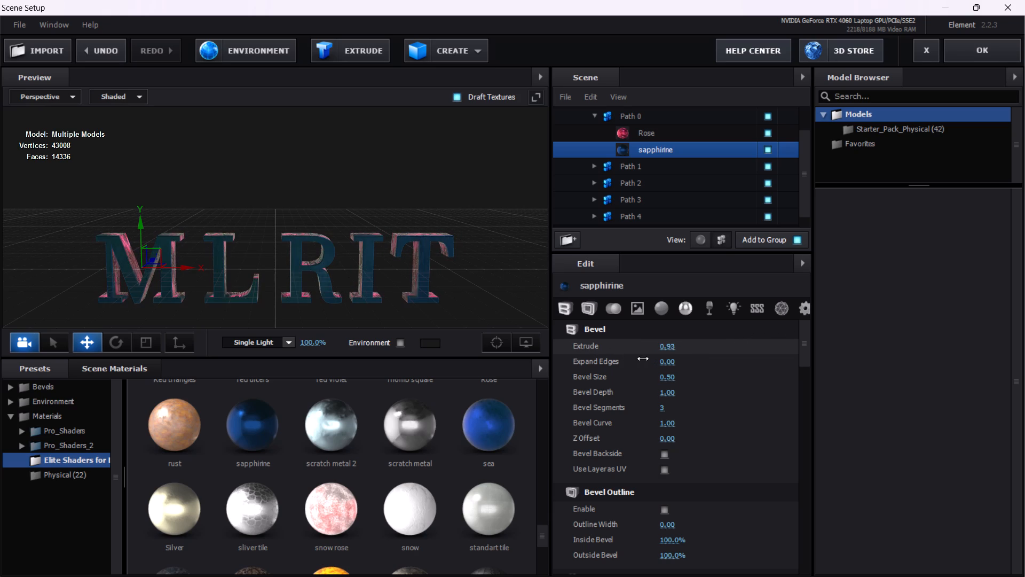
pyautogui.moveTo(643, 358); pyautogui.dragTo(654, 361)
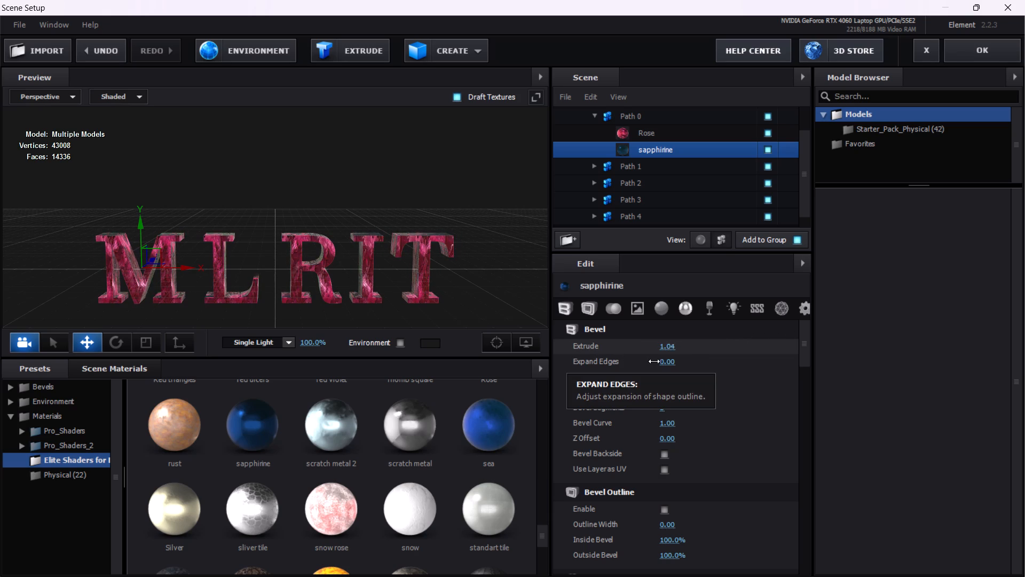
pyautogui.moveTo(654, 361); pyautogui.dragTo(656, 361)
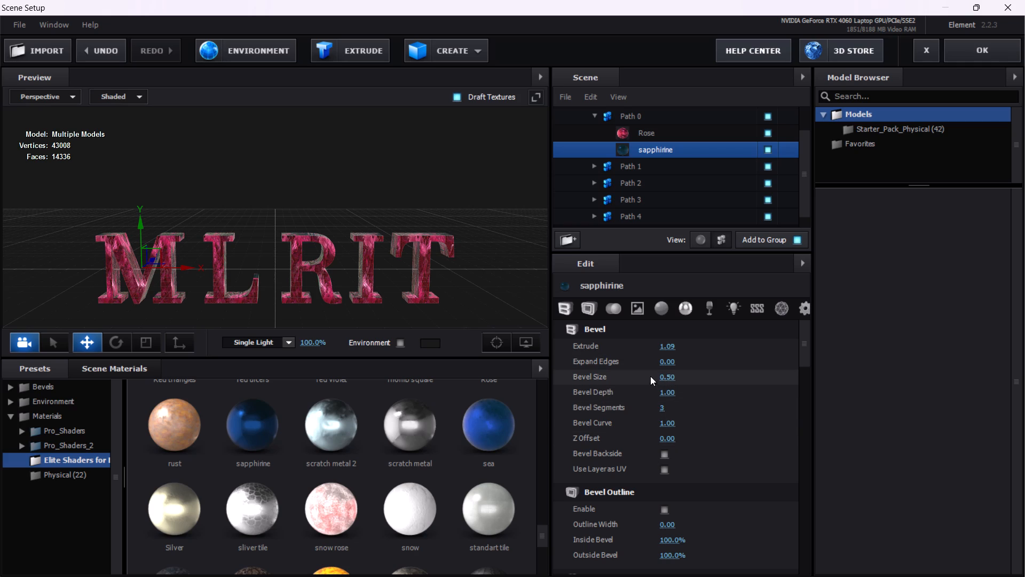
# Try larger and smaller Bevel Size values on the sapphirine bevel and settle on 0.45.
pyautogui.moveTo(666, 377); pyautogui.dragTo(796, 362)
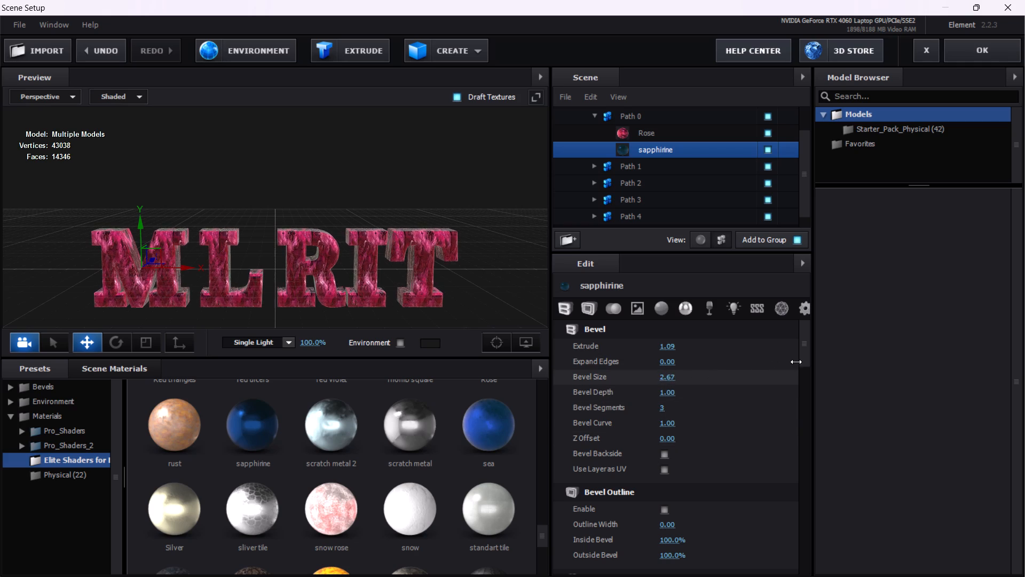
pyautogui.moveTo(796, 362); pyautogui.dragTo(869, 349)
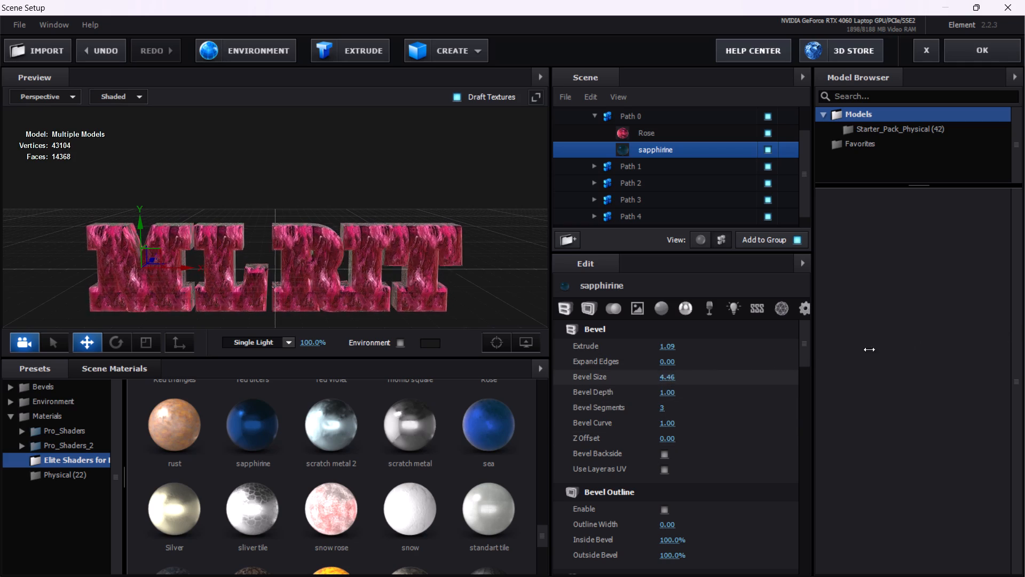
pyautogui.moveTo(869, 349); pyautogui.dragTo(620, 378)
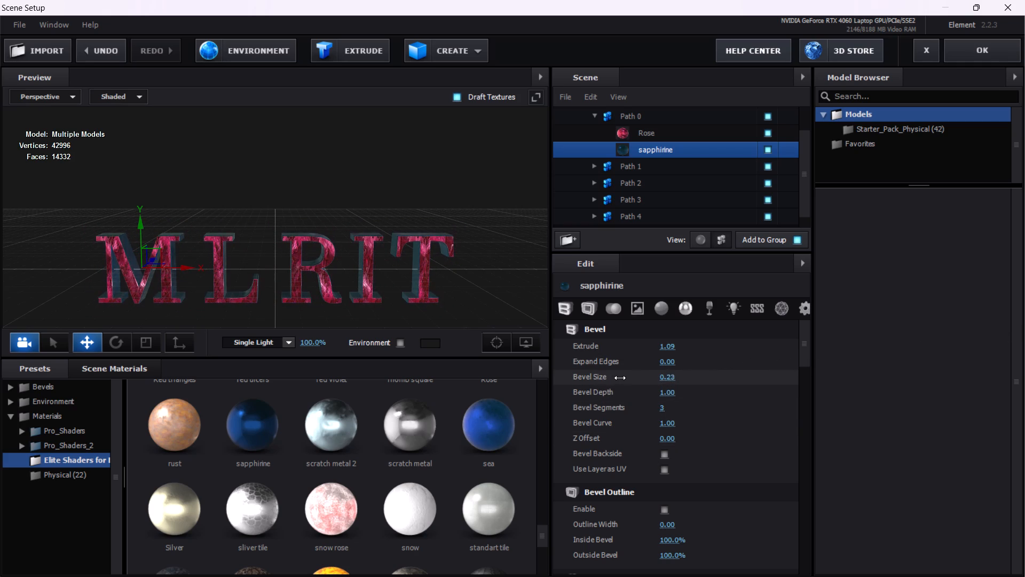
pyautogui.moveTo(620, 378); pyautogui.dragTo(637, 384)
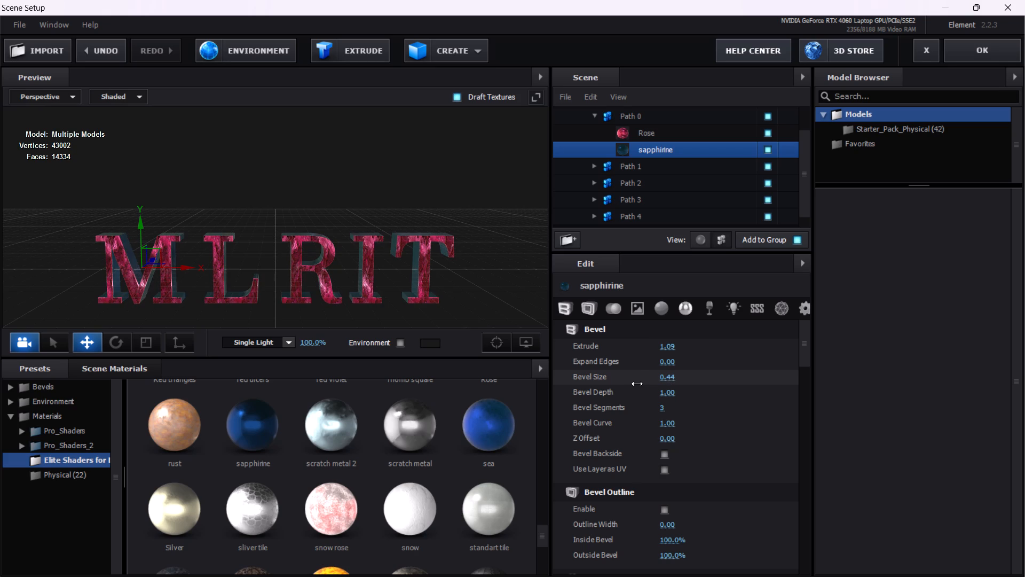
pyautogui.moveTo(637, 384); pyautogui.dragTo(638, 386)
# Set the sapphirine bevel's Extrude to 4.77 and inspect the letters' depth from the side and back.
pyautogui.moveTo(665, 348); pyautogui.dragTo(675, 348)
pyautogui.moveTo(675, 348); pyautogui.dragTo(899, 337)
pyautogui.moveTo(469, 272); pyautogui.dragTo(405, 279)
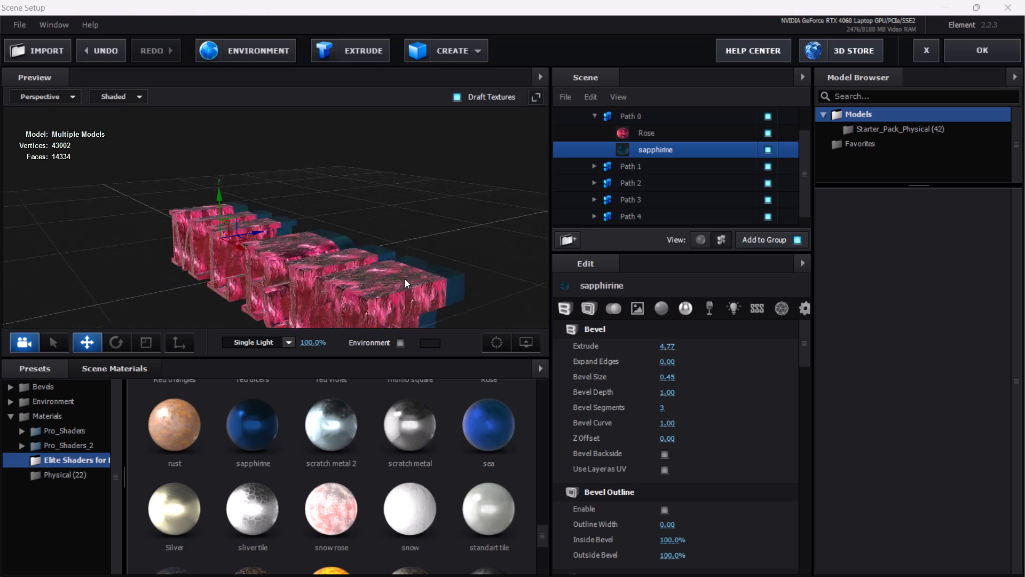
pyautogui.moveTo(405, 279); pyautogui.dragTo(384, 278)
pyautogui.moveTo(377, 277); pyautogui.dragTo(318, 263)
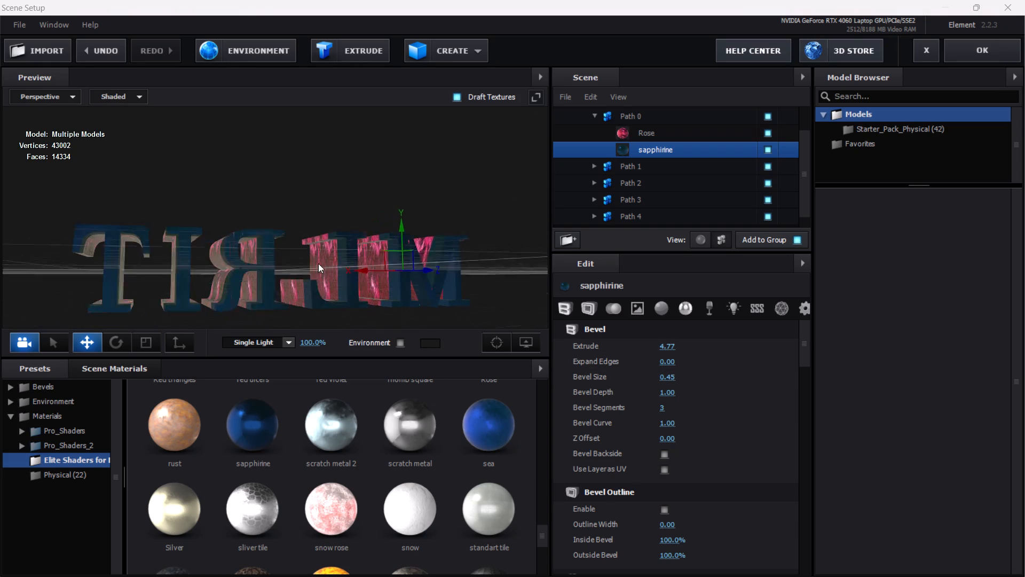
pyautogui.moveTo(318, 263); pyautogui.dragTo(383, 284)
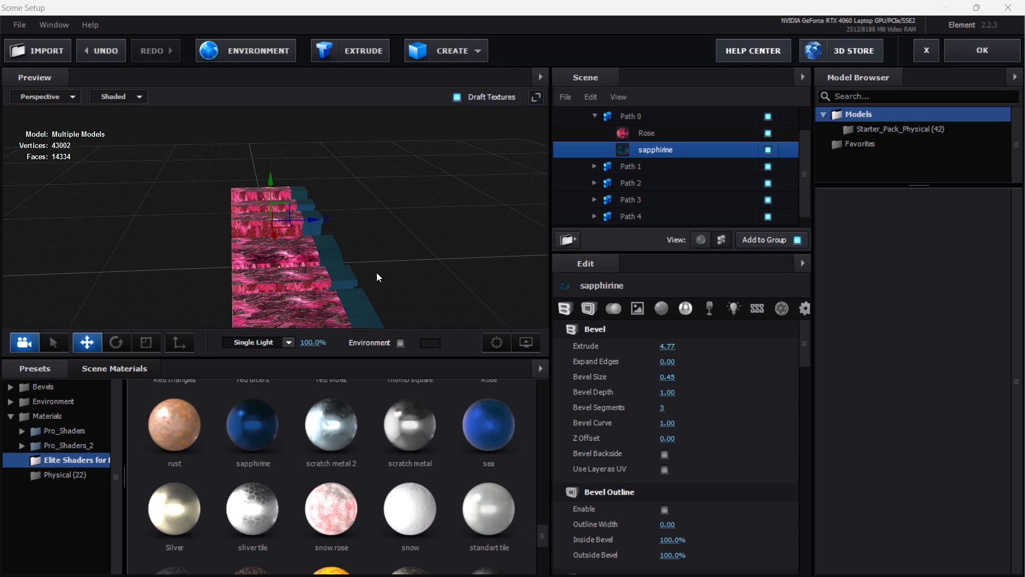
# Reduce the Rose bevel's Extrude to 1.36 and set its Bevel Size to 0.32.
pyautogui.scroll(-1, 376, 272)
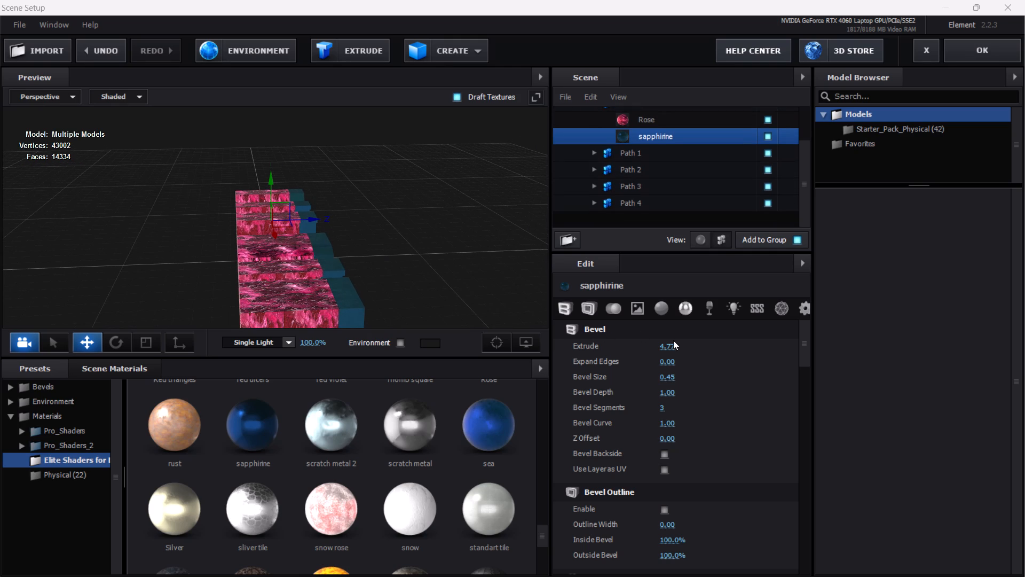
pyautogui.moveTo(670, 348); pyautogui.dragTo(590, 355)
pyautogui.click(642, 122)
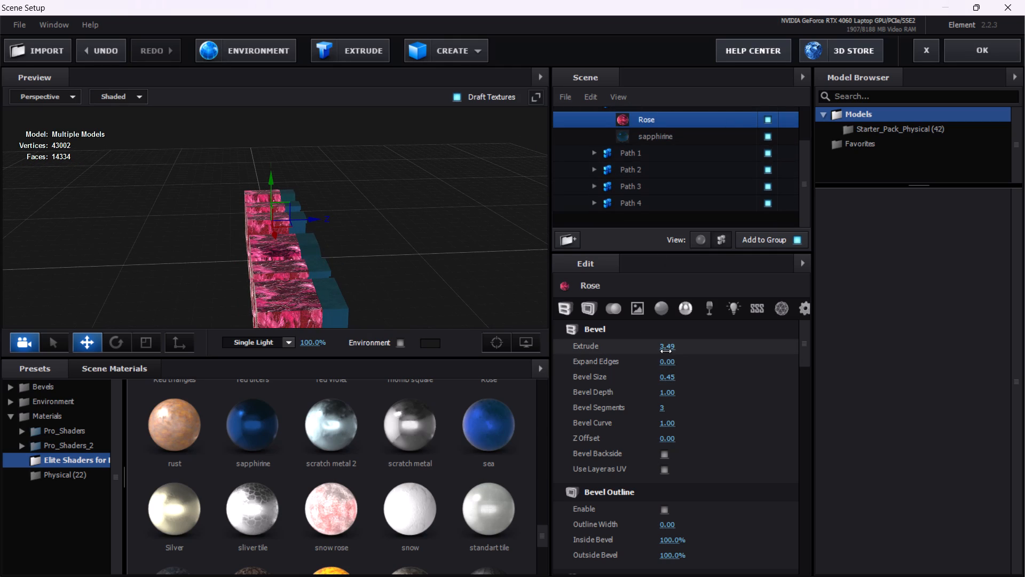
pyautogui.moveTo(667, 347); pyautogui.dragTo(597, 339)
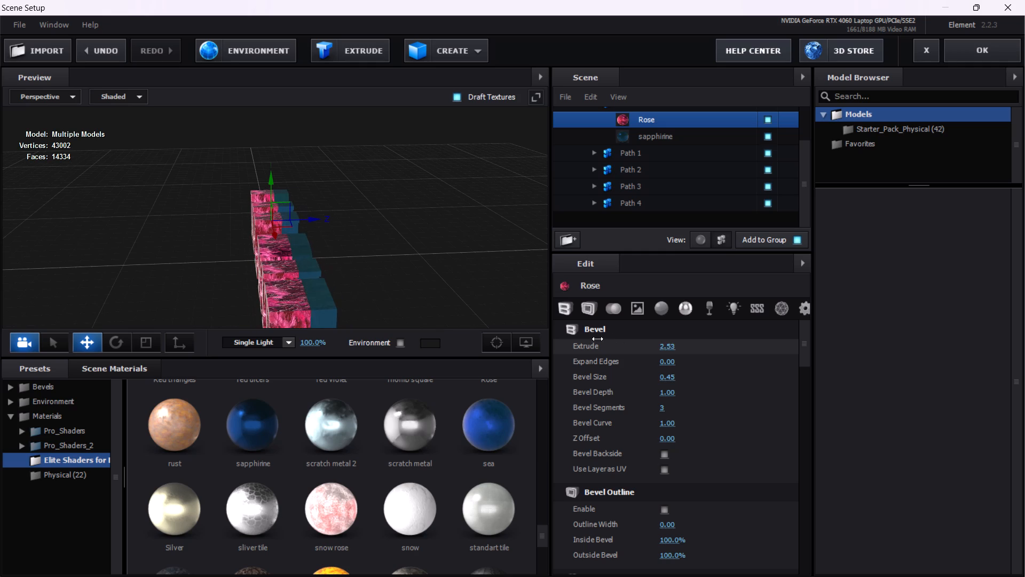
pyautogui.moveTo(597, 339); pyautogui.dragTo(515, 329)
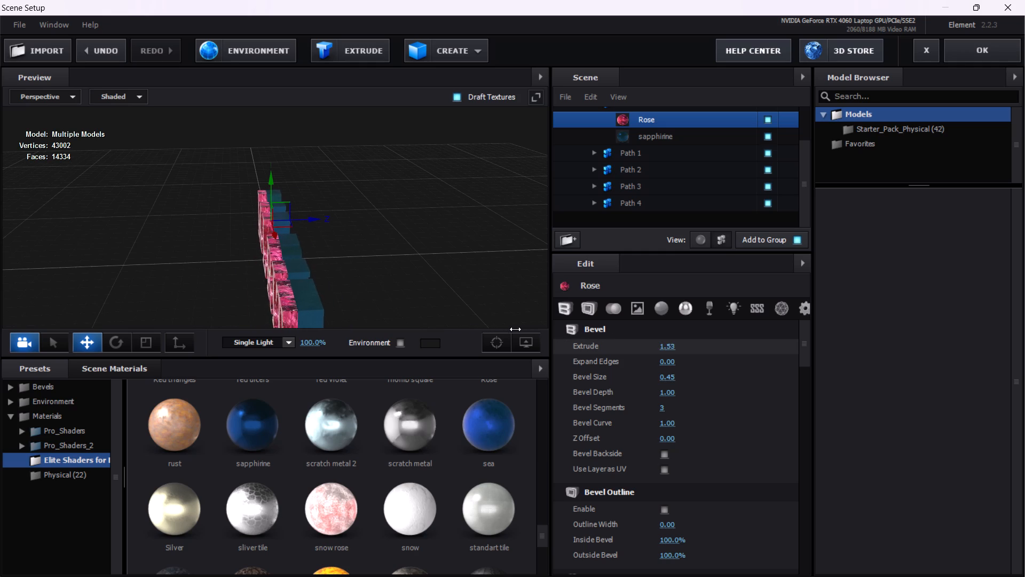
pyautogui.moveTo(515, 329); pyautogui.dragTo(508, 329)
pyautogui.moveTo(669, 378); pyautogui.dragTo(687, 377)
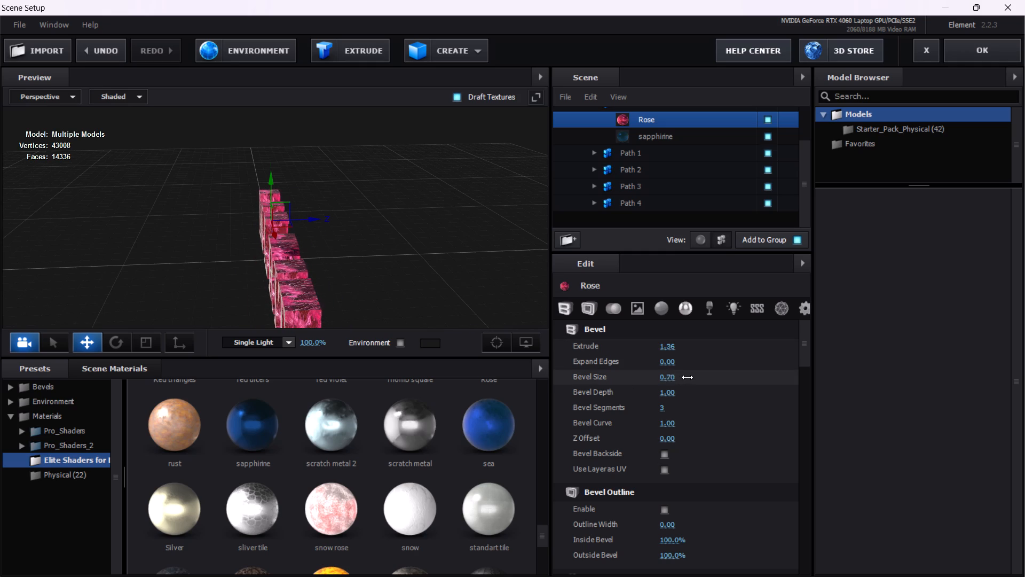
pyautogui.moveTo(687, 377); pyautogui.dragTo(658, 375)
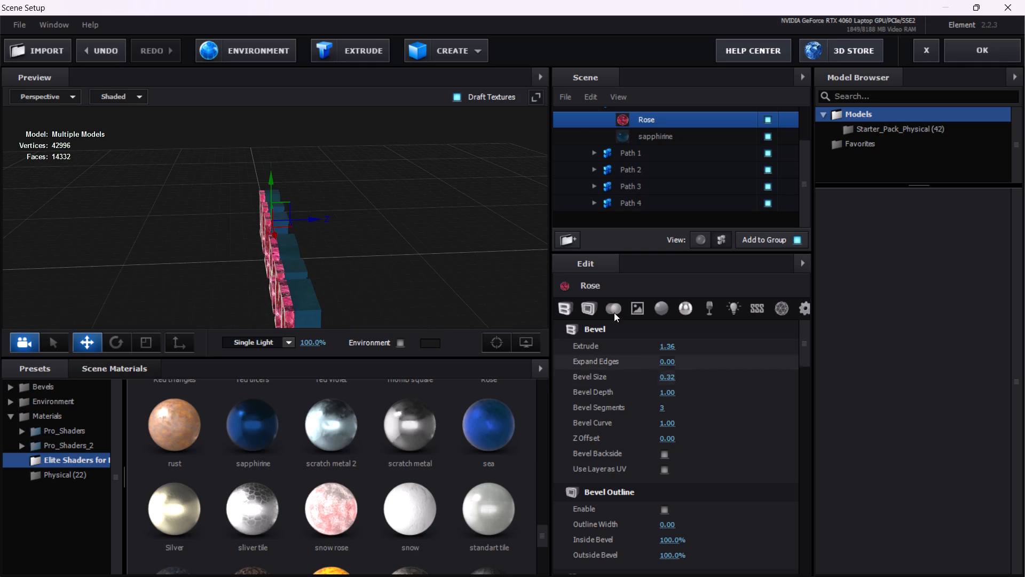
# Set the sapphirine bevel's Bevel Size to 2.77 and check the letters from the front.
pyautogui.click(652, 134)
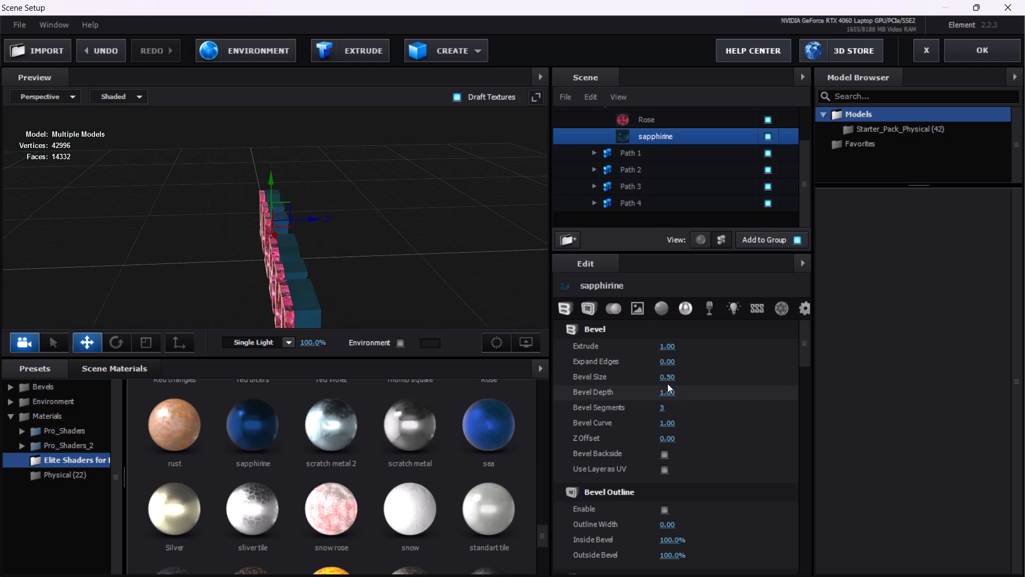
pyautogui.moveTo(664, 378); pyautogui.dragTo(814, 373)
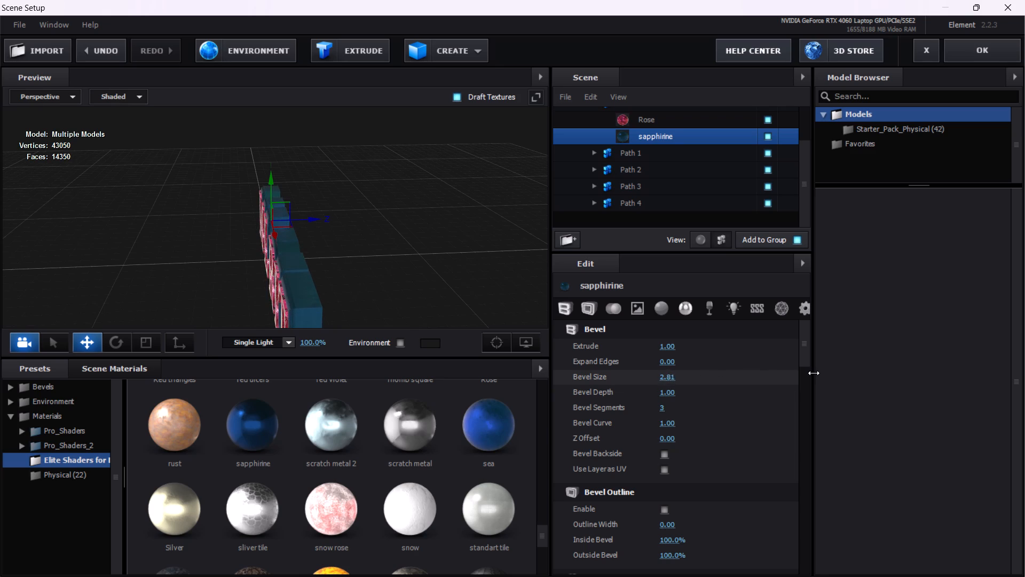
pyautogui.moveTo(814, 373); pyautogui.dragTo(811, 373)
pyautogui.moveTo(387, 238); pyautogui.dragTo(461, 229)
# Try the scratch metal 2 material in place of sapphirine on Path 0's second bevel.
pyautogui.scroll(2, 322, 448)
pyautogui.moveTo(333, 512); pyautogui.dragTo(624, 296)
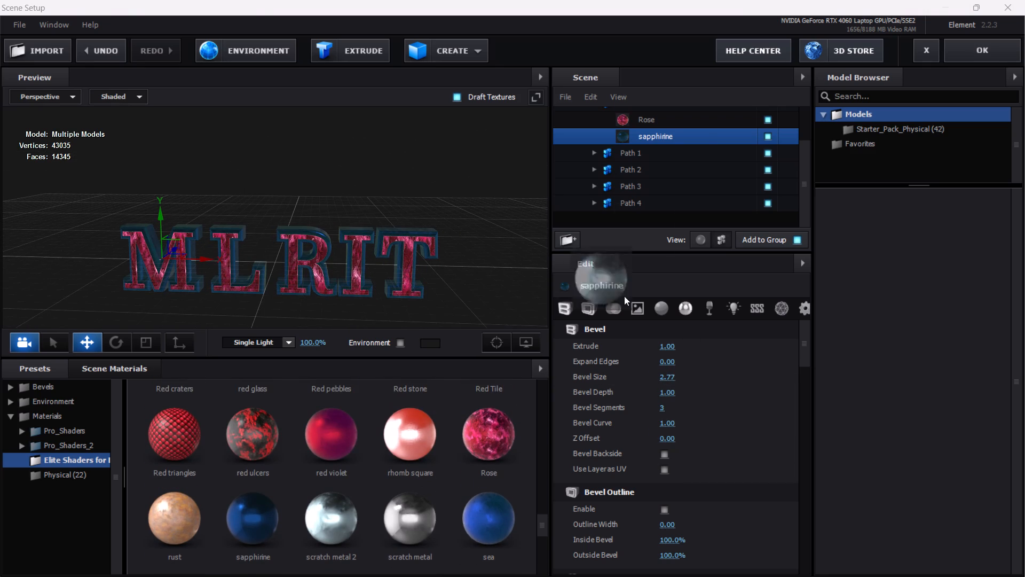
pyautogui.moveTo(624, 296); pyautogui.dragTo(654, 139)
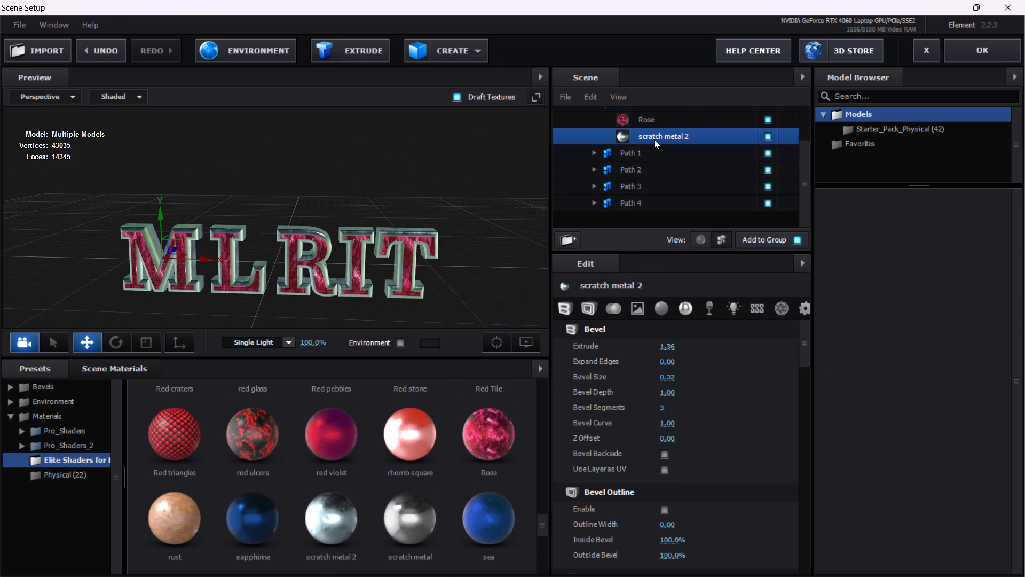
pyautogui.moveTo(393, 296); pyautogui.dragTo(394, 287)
# Apply the scratch metal material to Path 0's second bevel in place of scratch metal 2.
pyautogui.scroll(-3, 381, 490)
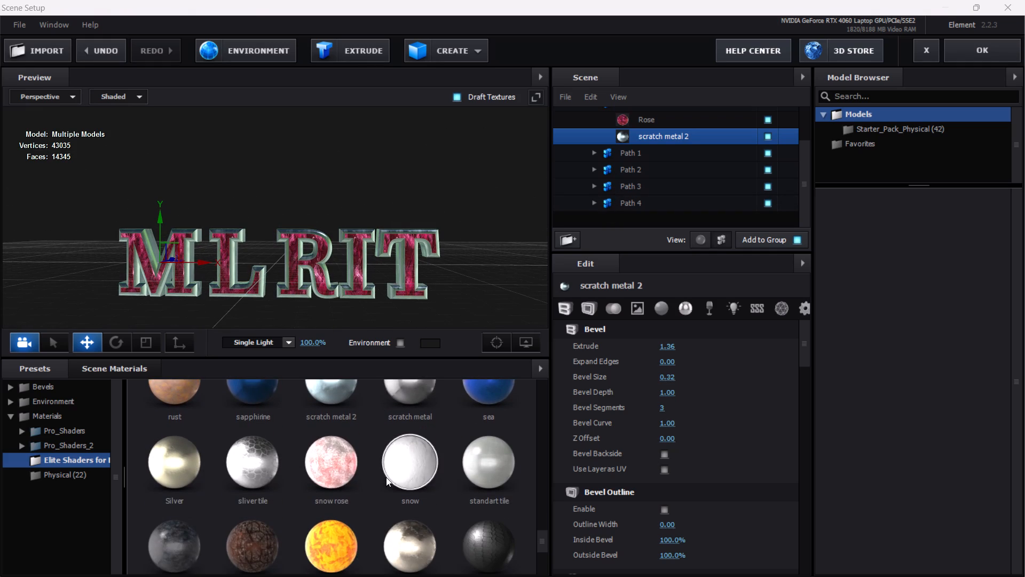
pyautogui.moveTo(420, 389); pyautogui.dragTo(648, 136)
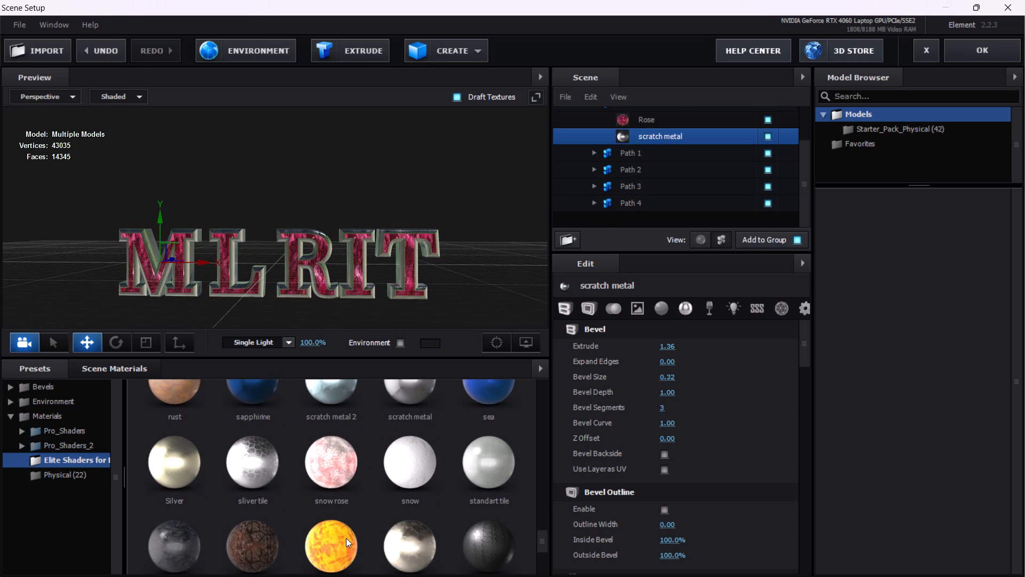
# Replace the Rose material on Path 0's first bevel with the orange Sun shader and accept the scene setup.
pyautogui.moveTo(329, 548); pyautogui.dragTo(644, 126)
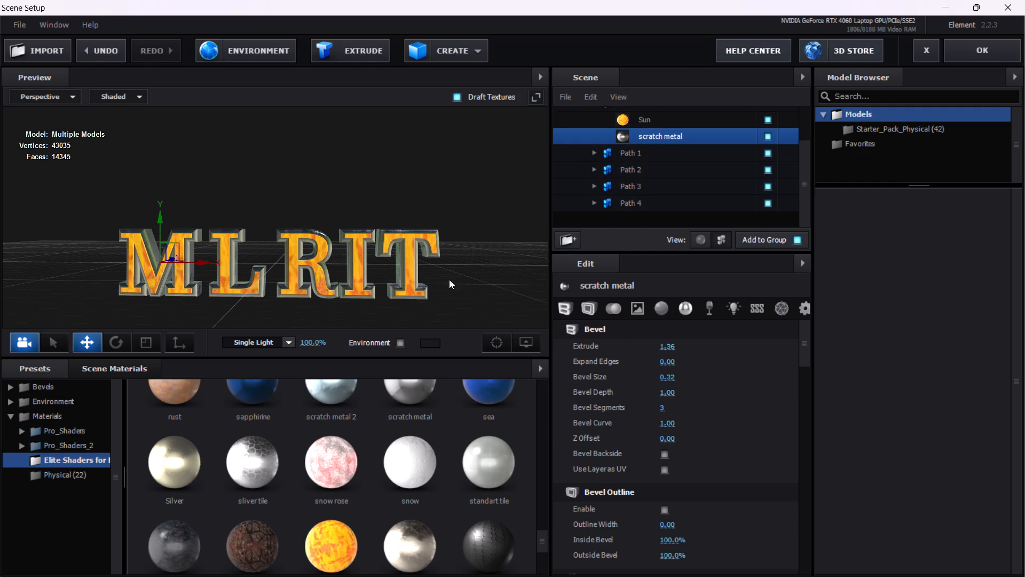
pyautogui.moveTo(464, 279); pyautogui.dragTo(470, 287)
pyautogui.click(982, 48)
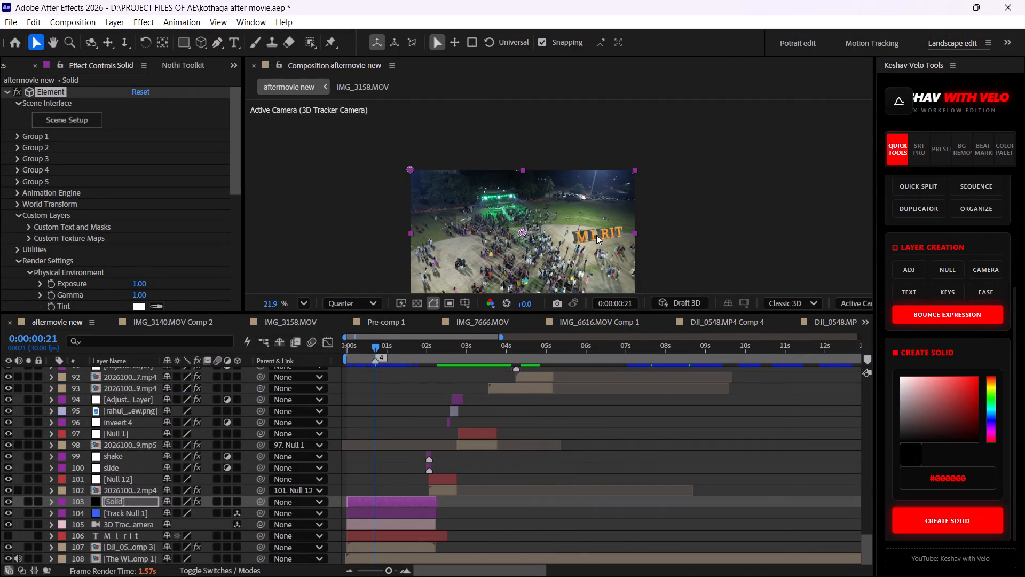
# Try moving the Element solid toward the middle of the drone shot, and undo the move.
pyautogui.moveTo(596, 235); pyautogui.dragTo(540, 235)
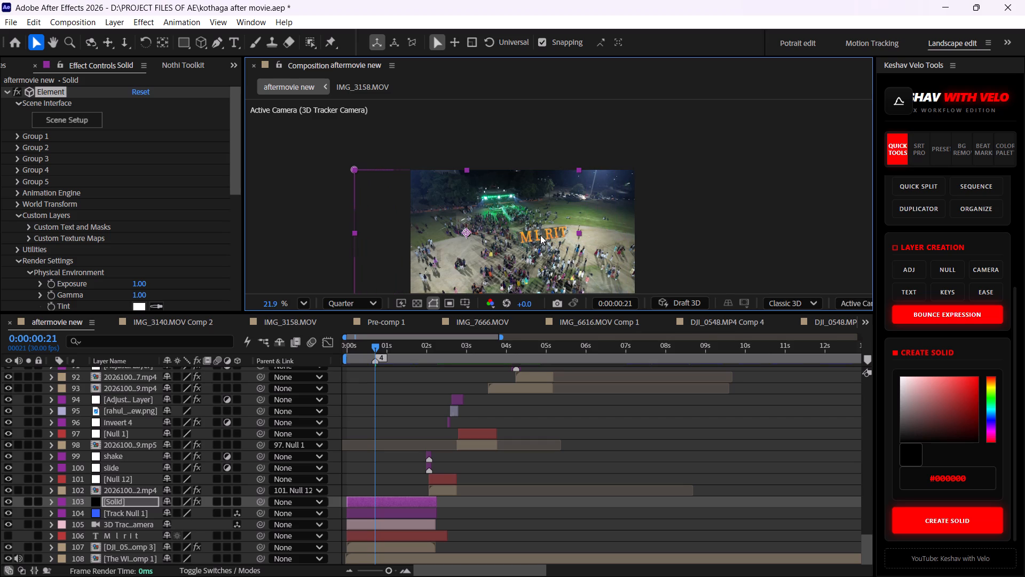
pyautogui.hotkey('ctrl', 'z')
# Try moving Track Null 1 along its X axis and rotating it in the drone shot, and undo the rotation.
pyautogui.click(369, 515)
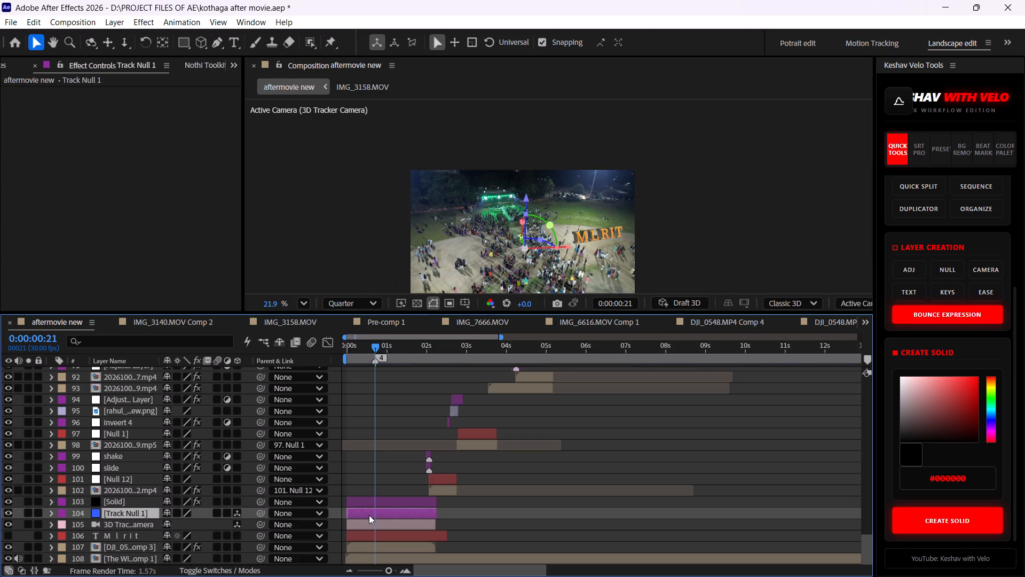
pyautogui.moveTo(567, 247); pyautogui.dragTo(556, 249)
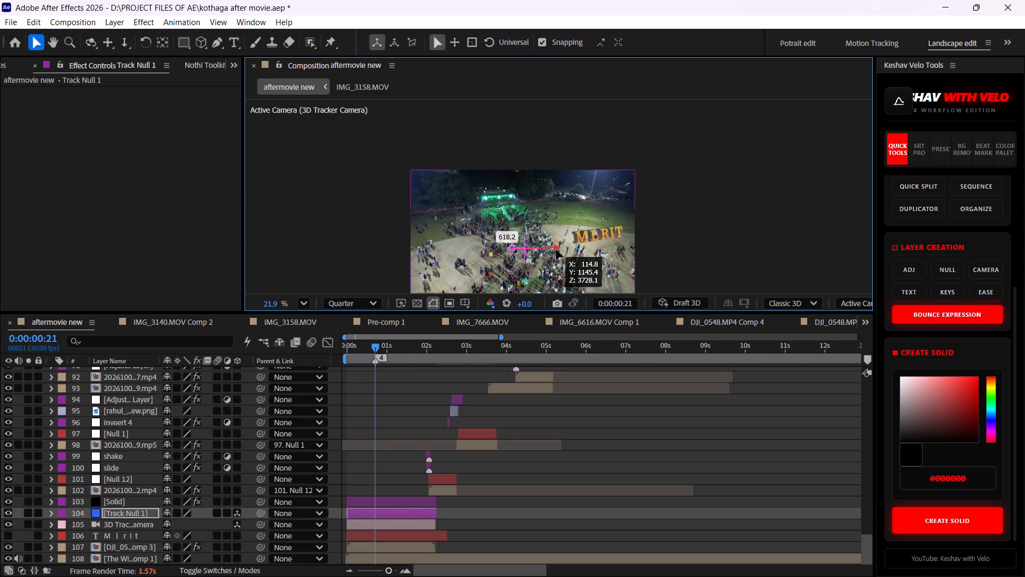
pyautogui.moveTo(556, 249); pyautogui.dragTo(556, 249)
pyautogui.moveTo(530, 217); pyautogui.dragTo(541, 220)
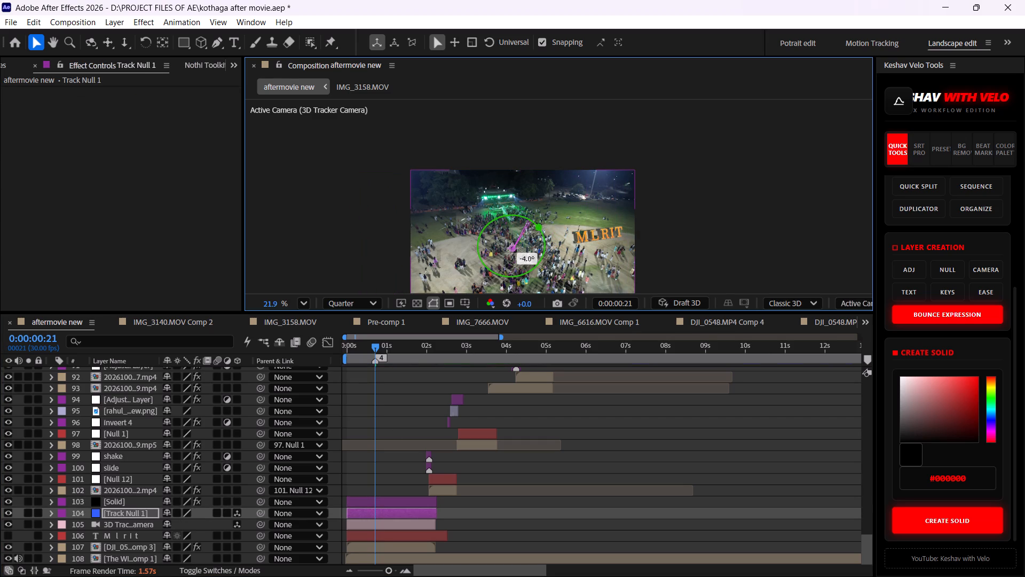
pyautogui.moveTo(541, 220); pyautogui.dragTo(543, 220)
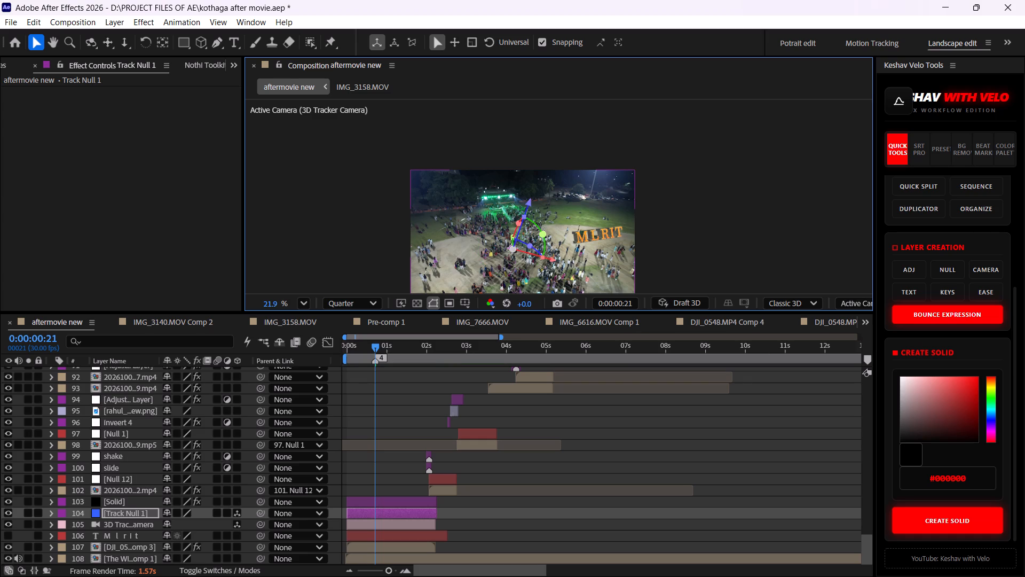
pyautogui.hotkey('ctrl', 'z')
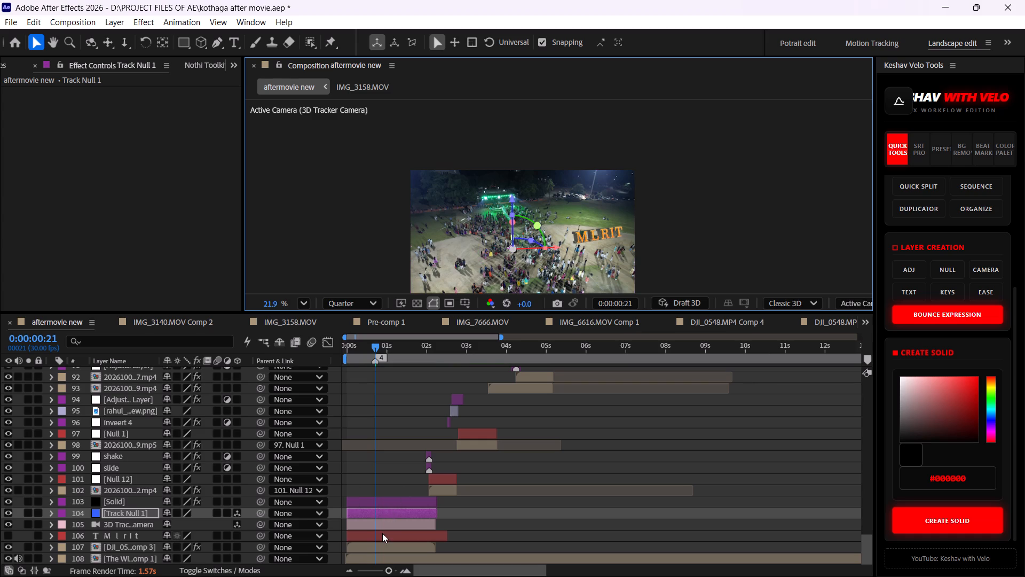
# Examine the tracker camera, Track Null 1 and the drone comp's 3D Camera Tracker settings.
pyautogui.click(385, 524)
pyautogui.click(377, 519)
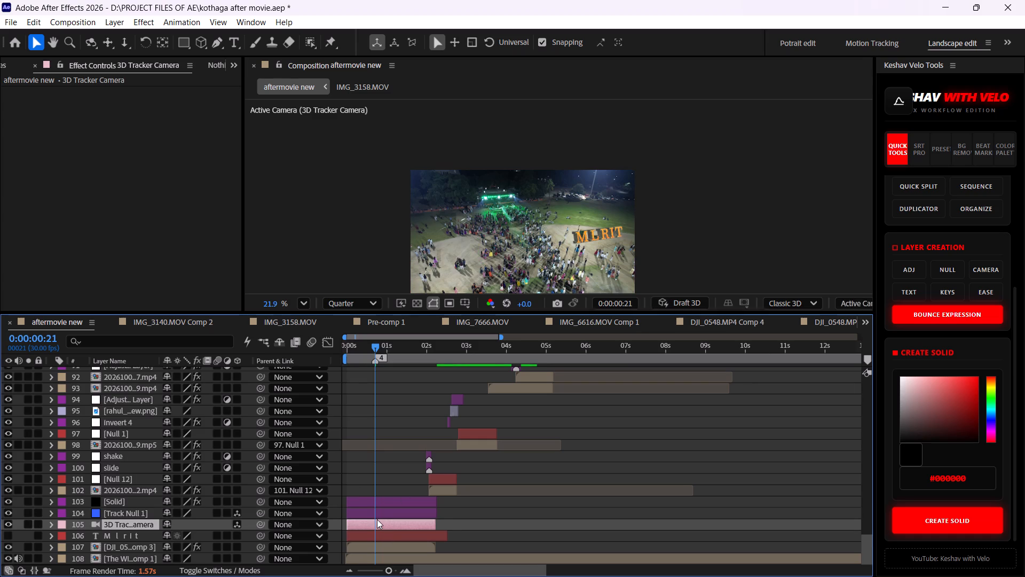
pyautogui.click(375, 516)
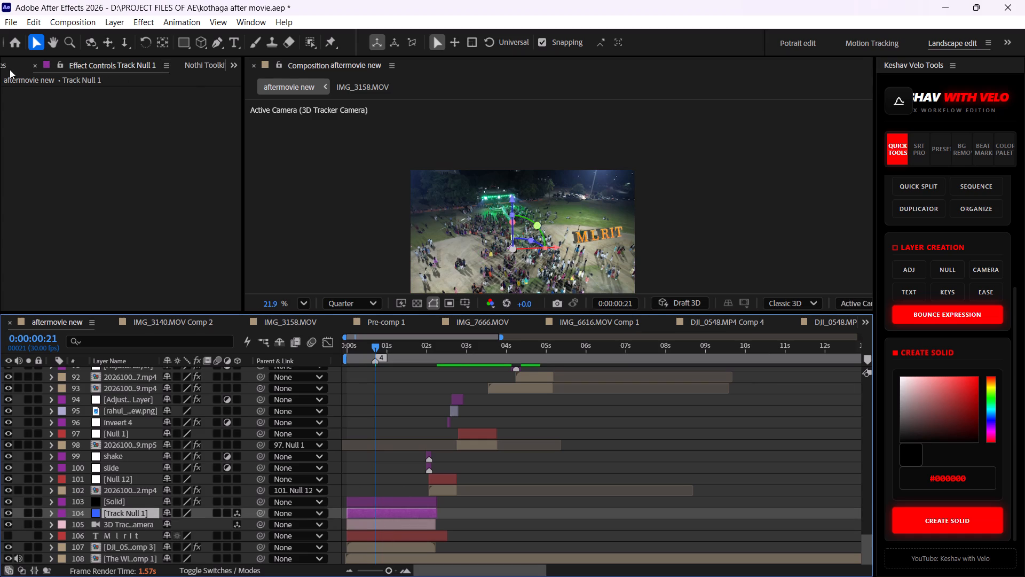
pyautogui.click(237, 62)
pyautogui.click(259, 146)
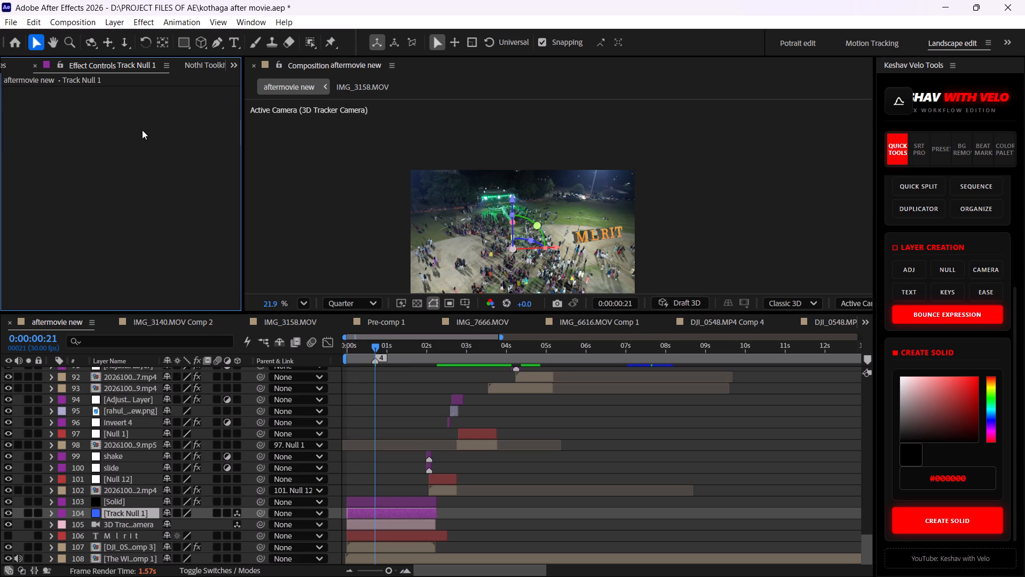
pyautogui.click(376, 546)
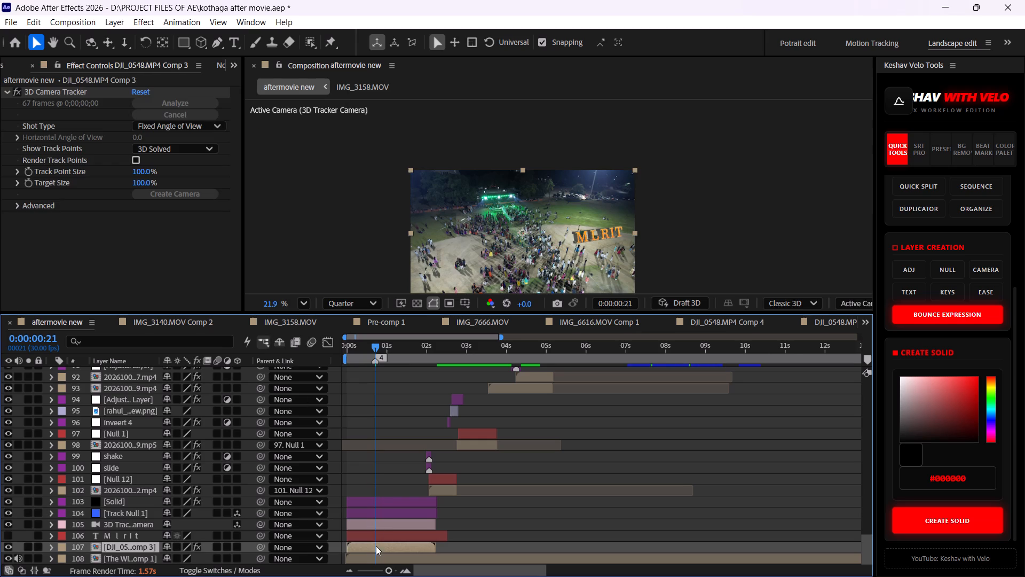
pyautogui.click(54, 90)
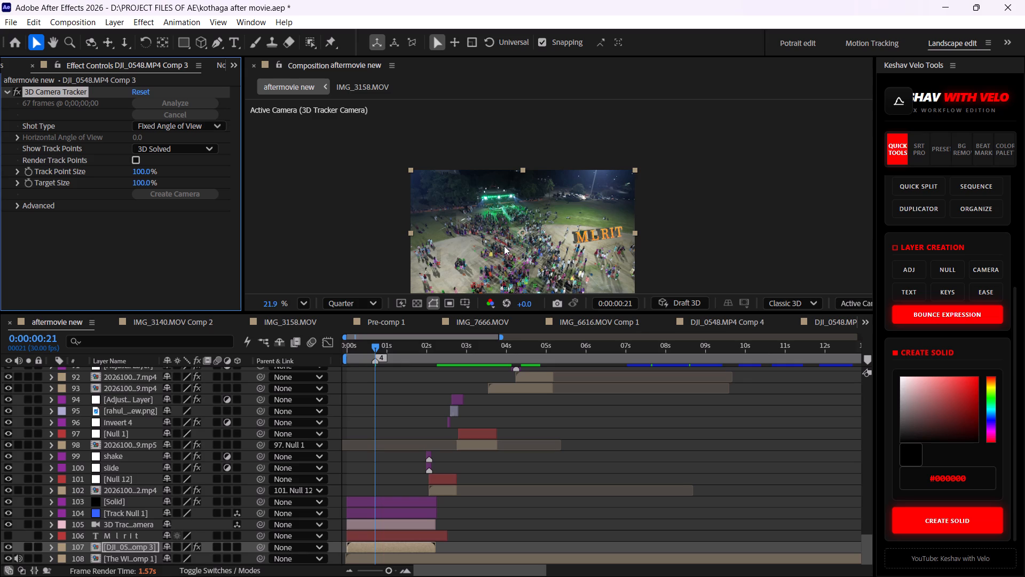
pyautogui.click(381, 522)
pyautogui.click(378, 514)
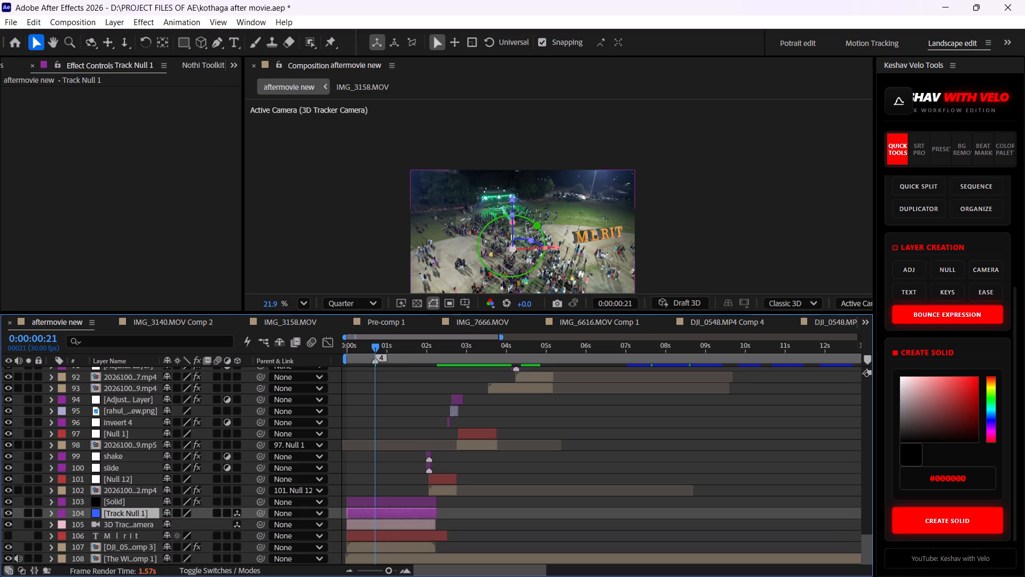
# Delete the 3D Tracker Camera and Track Null 1 layers beneath the Element solid.
pyautogui.click(385, 521)
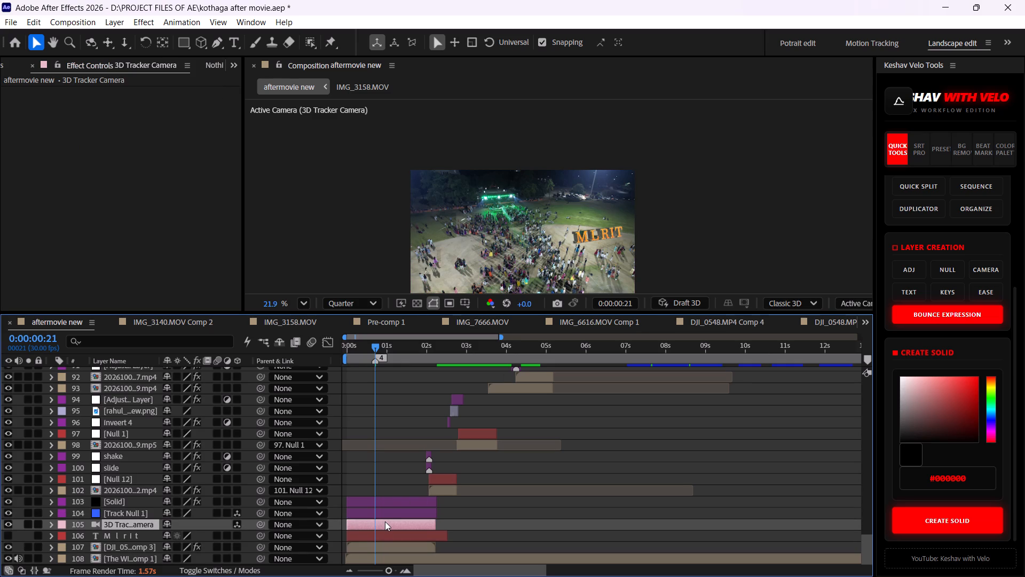
pyautogui.press('Delete')
pyautogui.click(381, 512)
pyautogui.click(386, 522)
pyautogui.press('Delete')
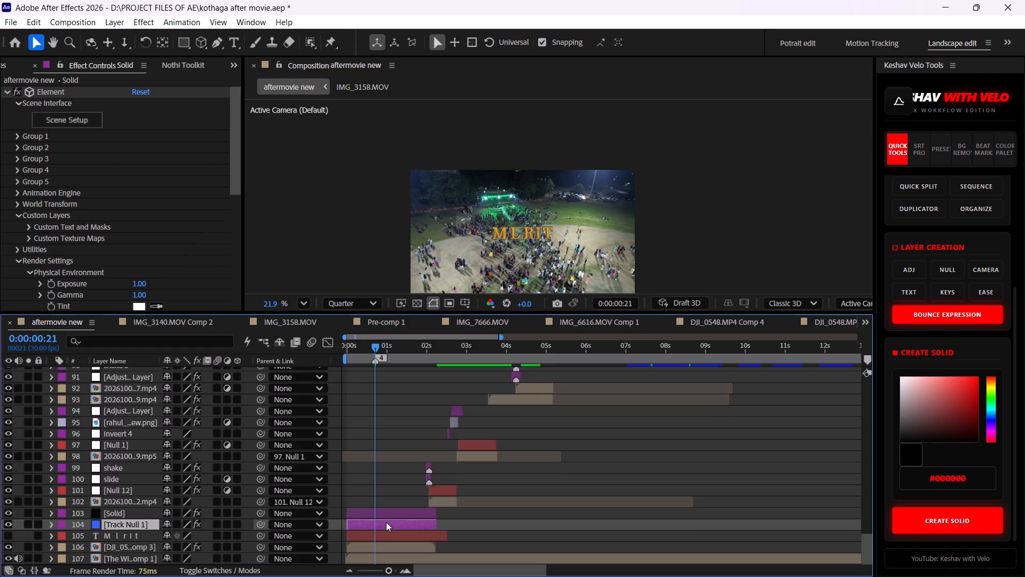
# Create a new null and camera from the DJI_0548.MP4 Comp 3 camera track, targeting the ground points amid the crowd.
pyautogui.click(389, 536)
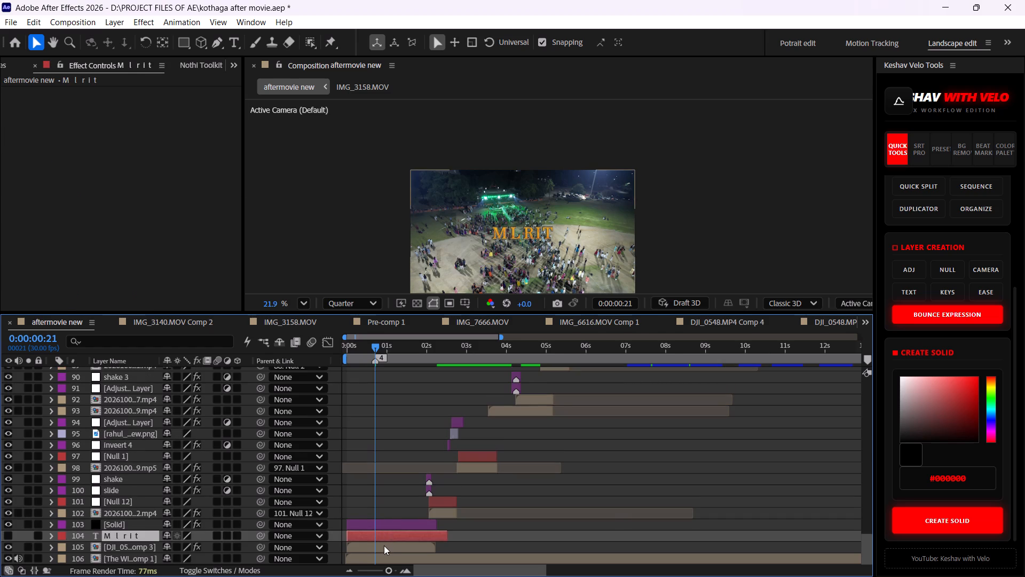
pyautogui.click(384, 545)
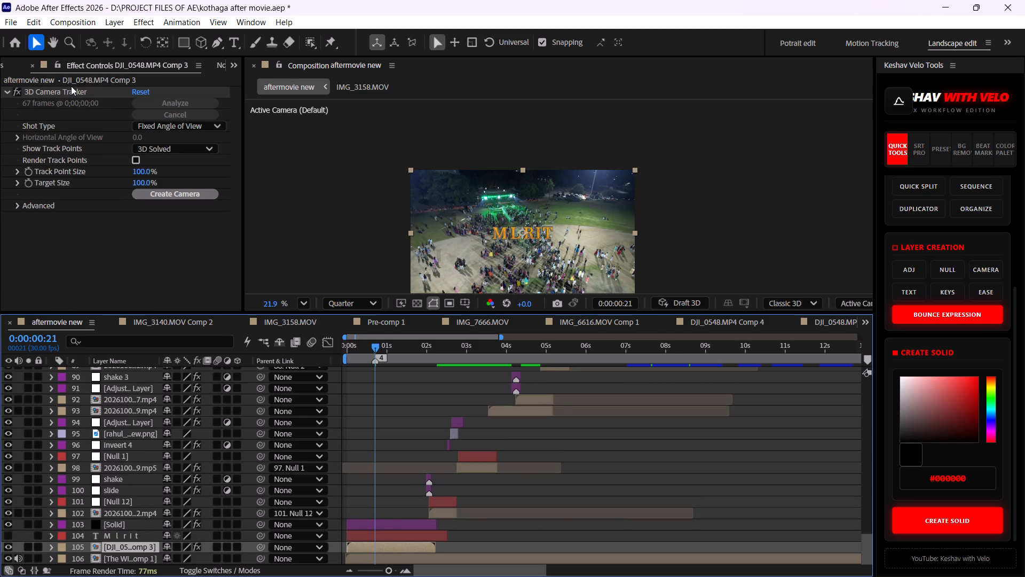
pyautogui.click(71, 86)
pyautogui.click(71, 88)
pyautogui.click(73, 91)
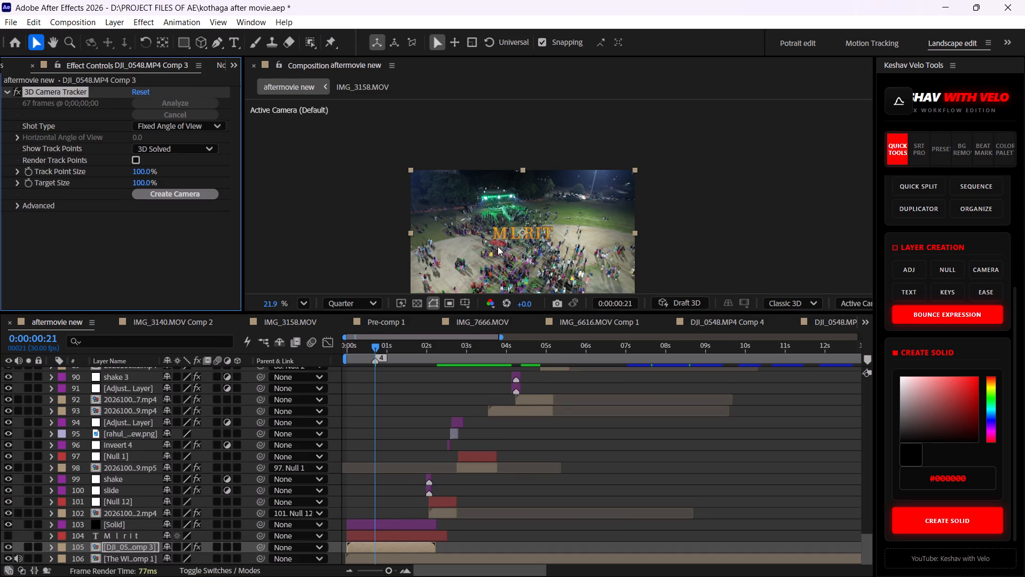
pyautogui.moveTo(497, 246); pyautogui.dragTo(501, 220)
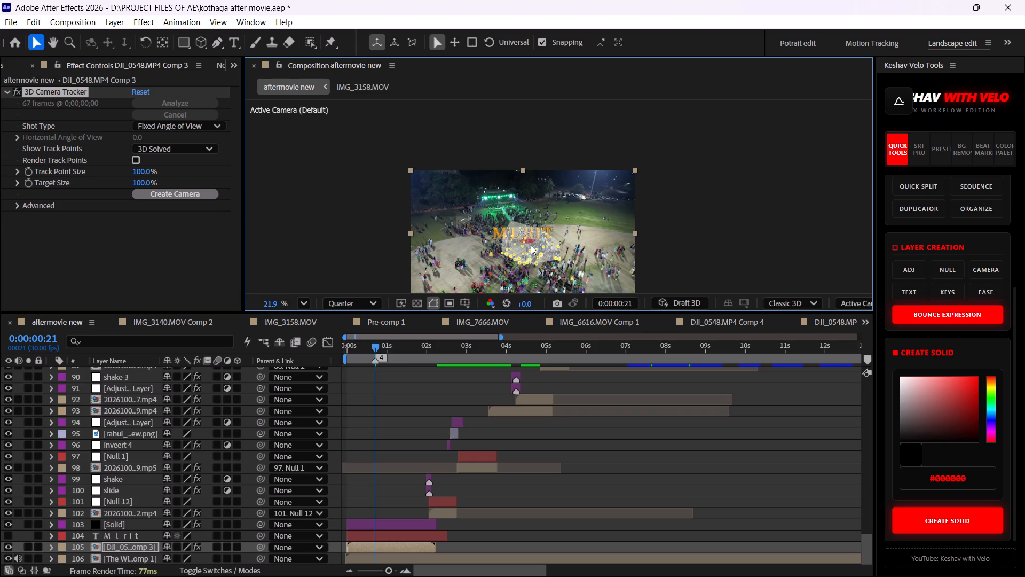
pyautogui.moveTo(527, 241); pyautogui.dragTo(522, 251)
pyautogui.click(522, 251)
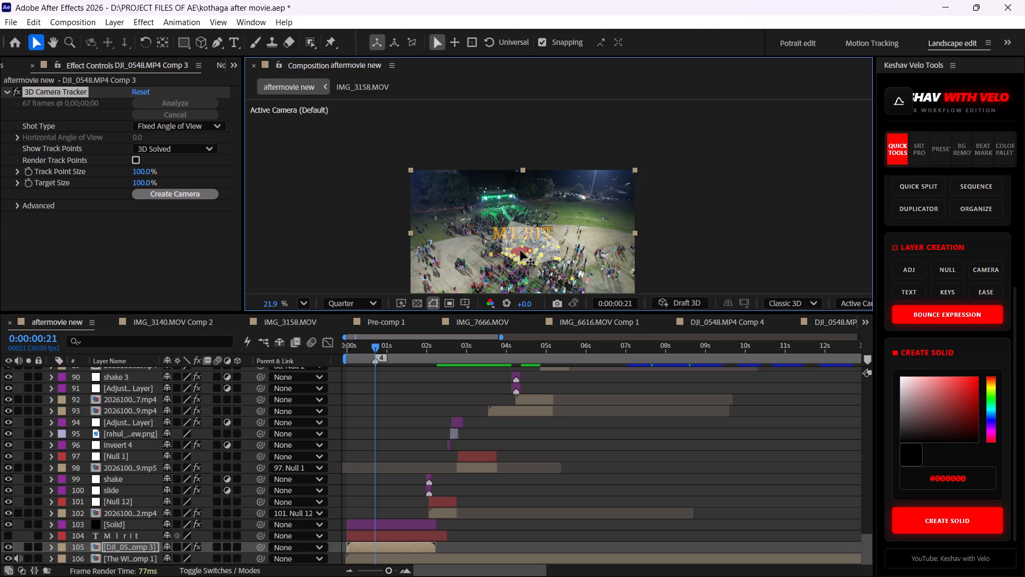
pyautogui.rightClick(520, 251)
pyautogui.click(564, 288)
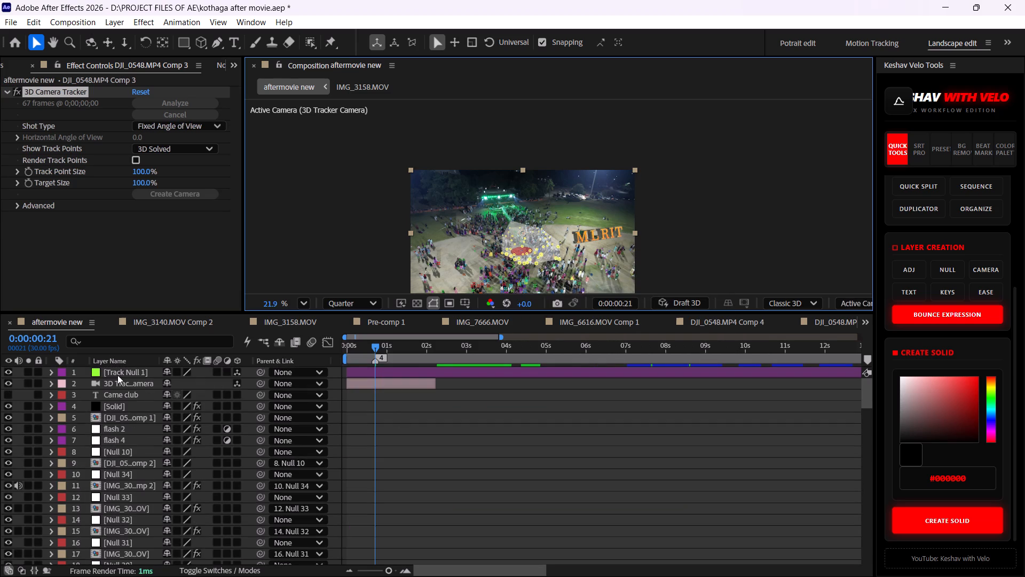
# Move the Track Null 1 and 3D Tracker Camera layers down the stack to directly above the DJI_0548.MP4 Comp 3 layer.
pyautogui.keyDown('ctrl'); pyautogui.click(119, 381); pyautogui.keyUp('ctrl')
pyautogui.keyDown('ctrl'); pyautogui.click(114, 373); pyautogui.keyUp('ctrl')
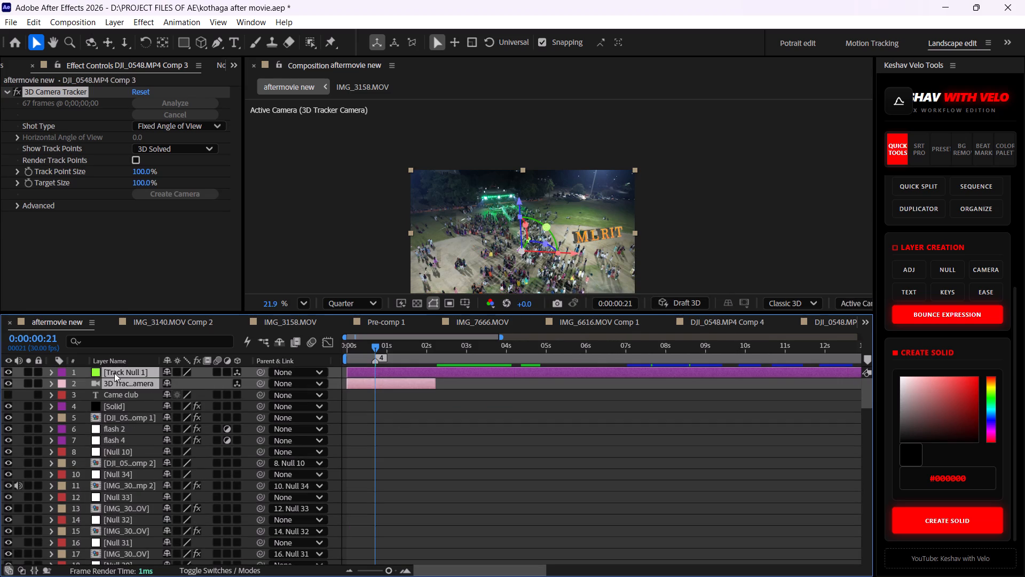
pyautogui.moveTo(114, 373); pyautogui.dragTo(128, 556)
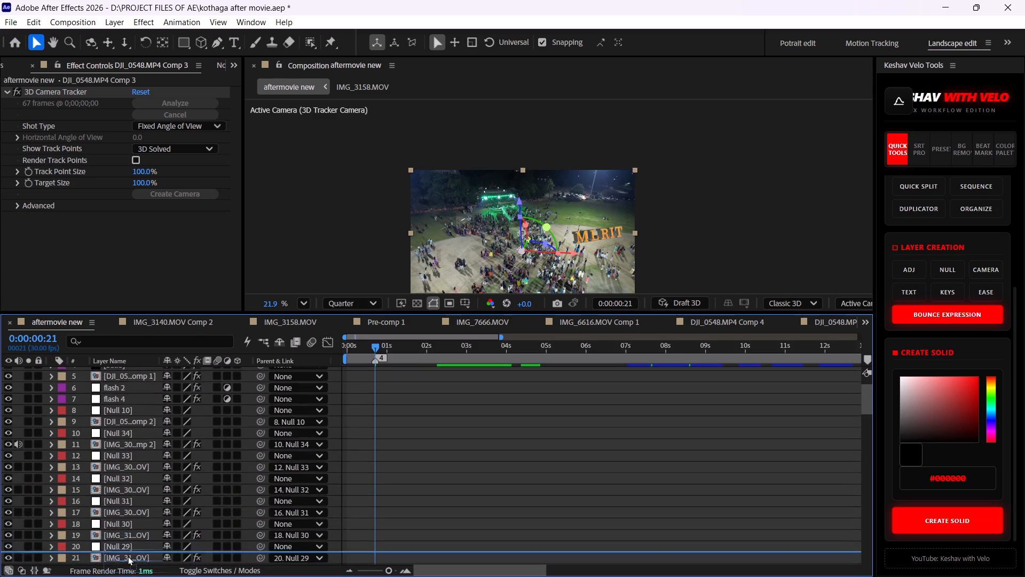
pyautogui.moveTo(128, 556); pyautogui.dragTo(129, 559)
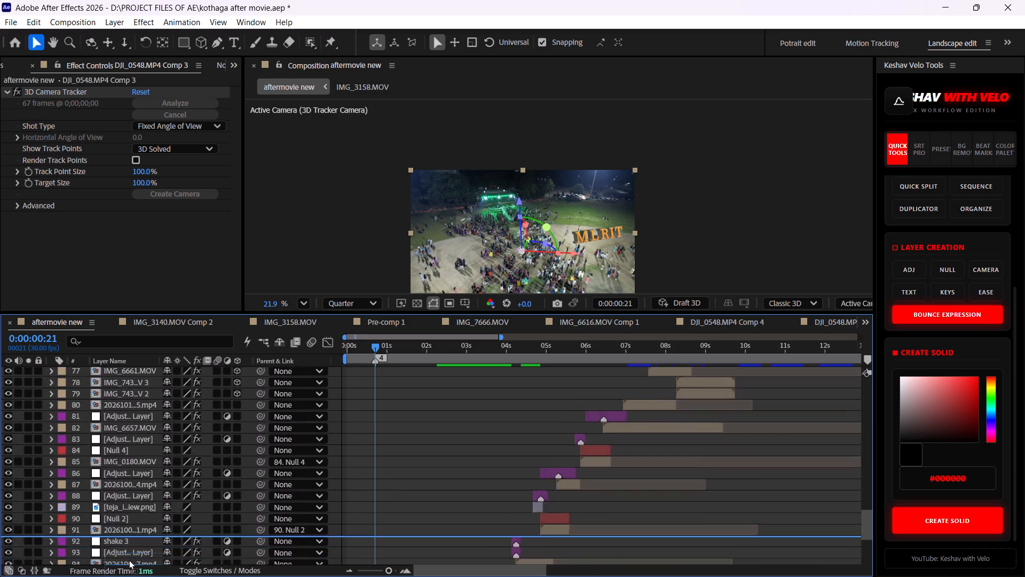
pyautogui.moveTo(129, 559); pyautogui.dragTo(129, 516)
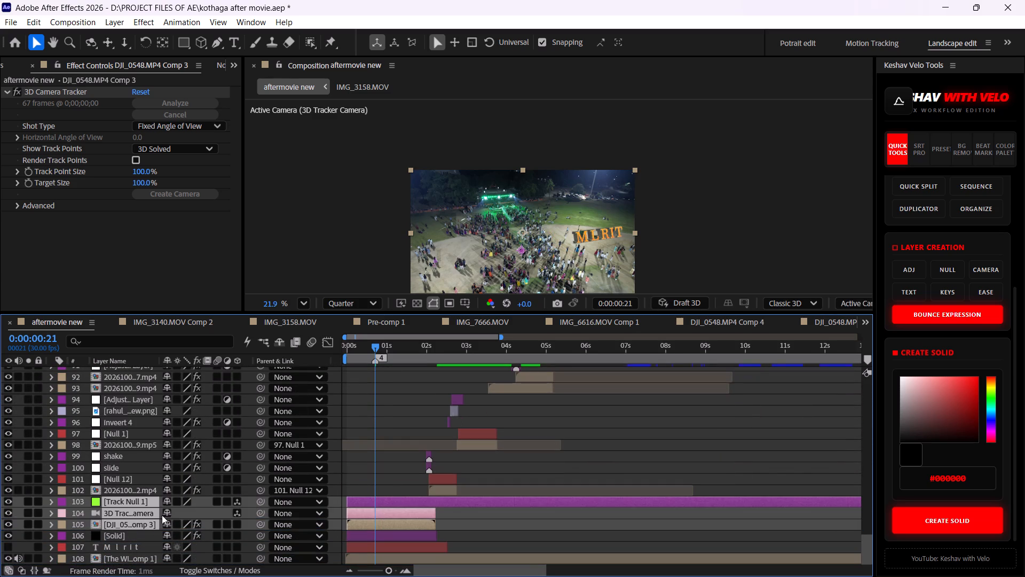
pyautogui.click(397, 492)
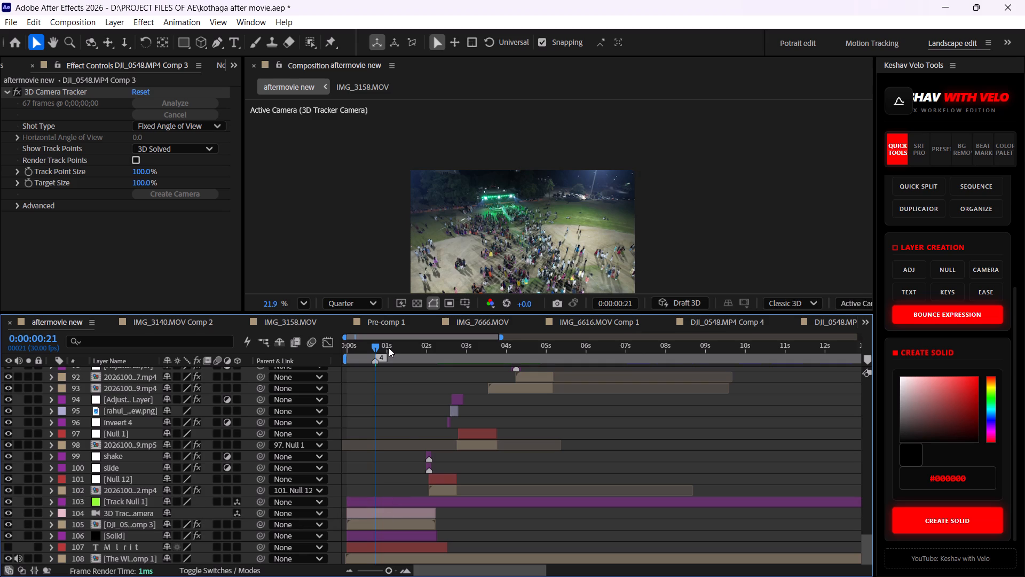
pyautogui.moveTo(376, 345); pyautogui.dragTo(369, 363)
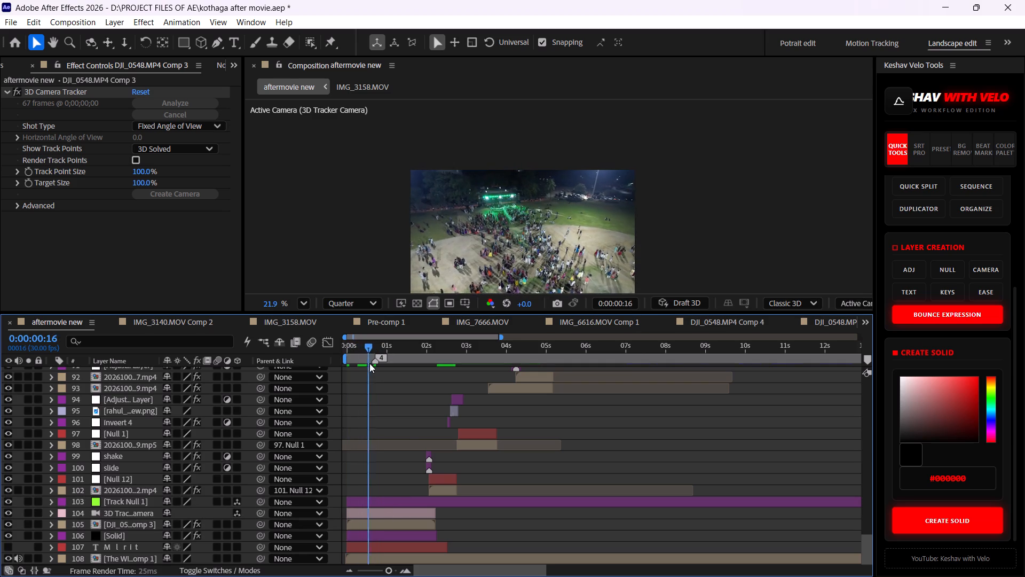
pyautogui.moveTo(369, 363); pyautogui.dragTo(377, 368)
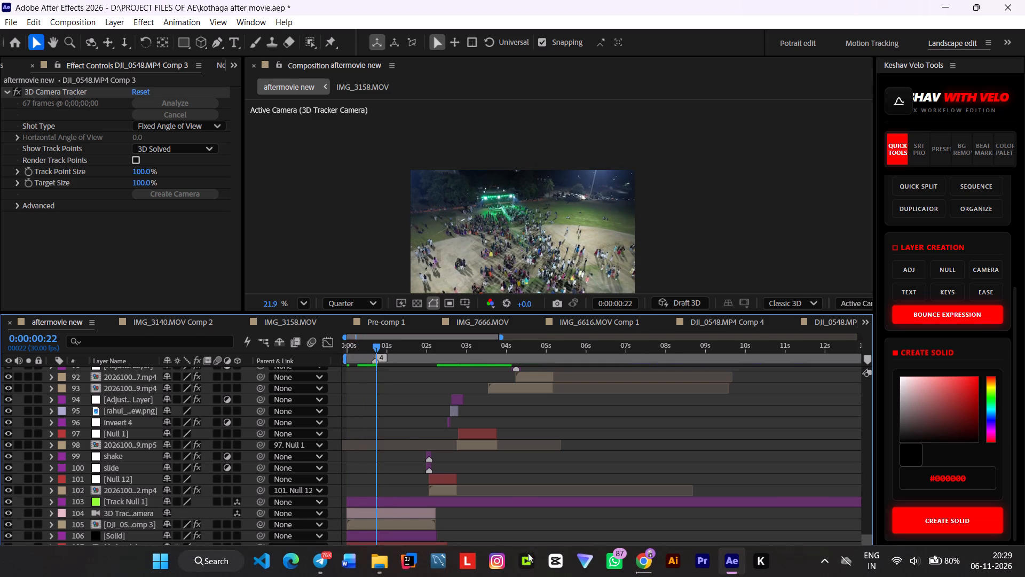
# Switch to the YouTube Element 3D tutorial and skim forward through its materials and texture sections to the finished text in After Effects.
pyautogui.click(642, 564)
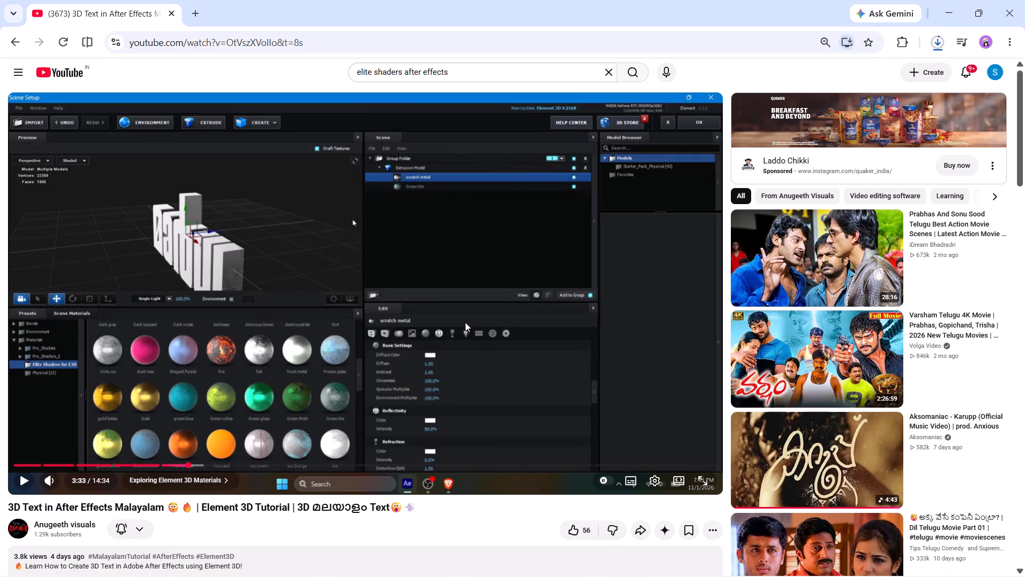
pyautogui.click(497, 392)
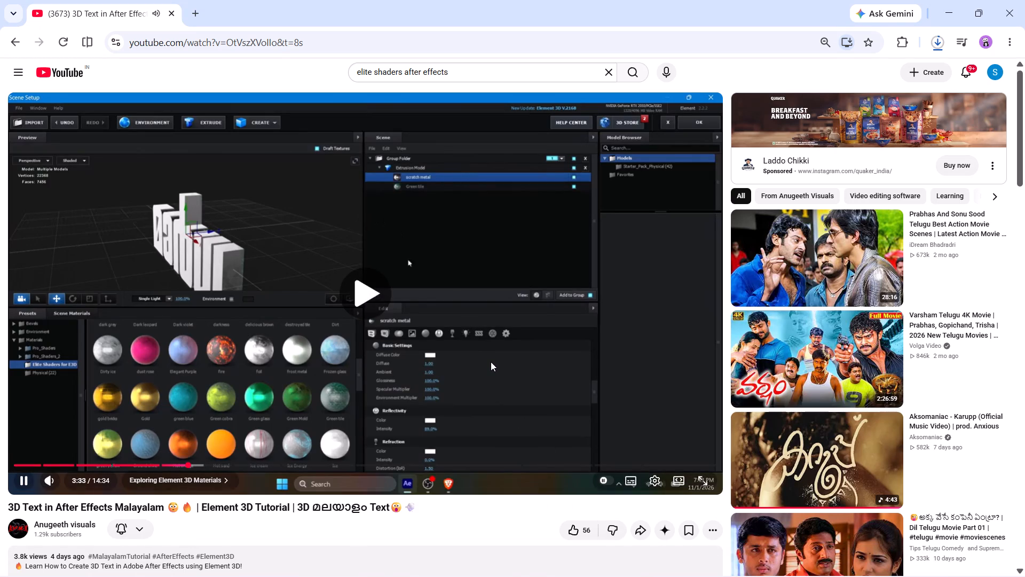
pyautogui.press('Right')
pyautogui.press('Right')
pyautogui.press('Right')
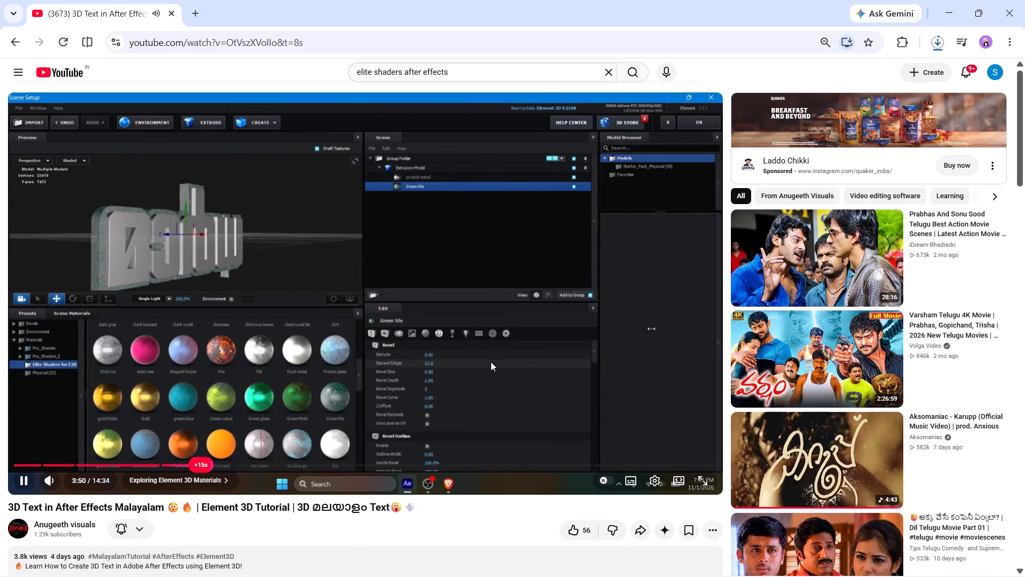
pyautogui.press('Right')
pyautogui.press('Right')
pyautogui.press('Right')
pyautogui.press('Right')
pyautogui.press('Right')
pyautogui.press('Right')
pyautogui.press('Right')
pyautogui.press('Right')
pyautogui.press('Right')
pyautogui.press('Right')
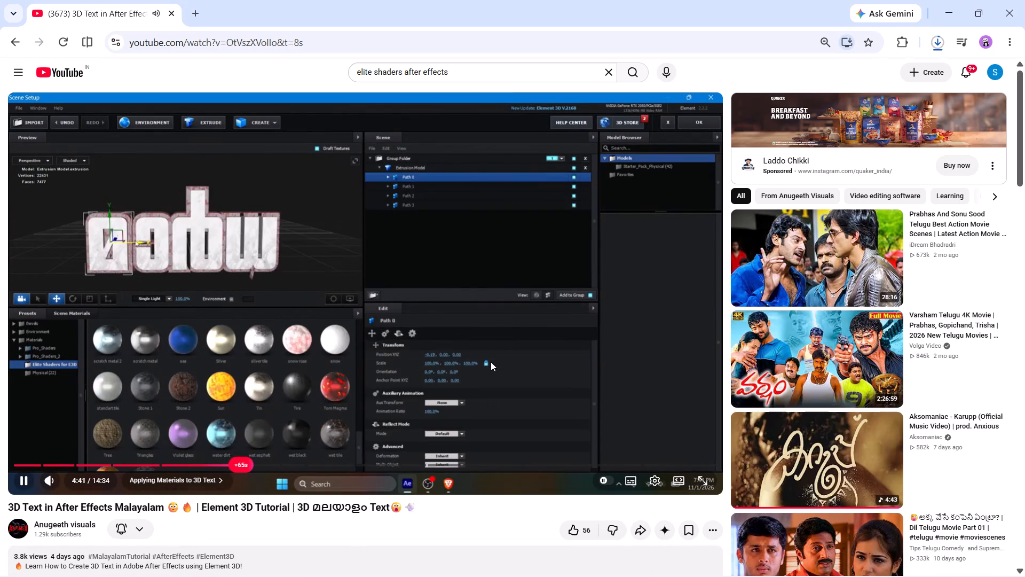
pyautogui.press('Right')
pyautogui.press('Right')
pyautogui.press('Right')
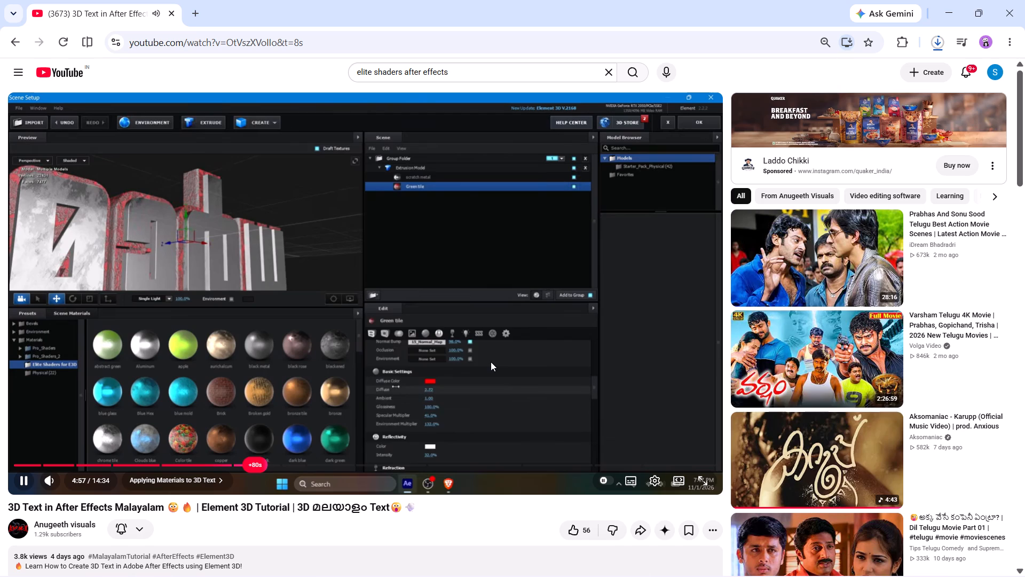
pyautogui.press('Right')
pyautogui.press('Right')
pyautogui.press('Right')
pyautogui.press('Right')
pyautogui.press('Right')
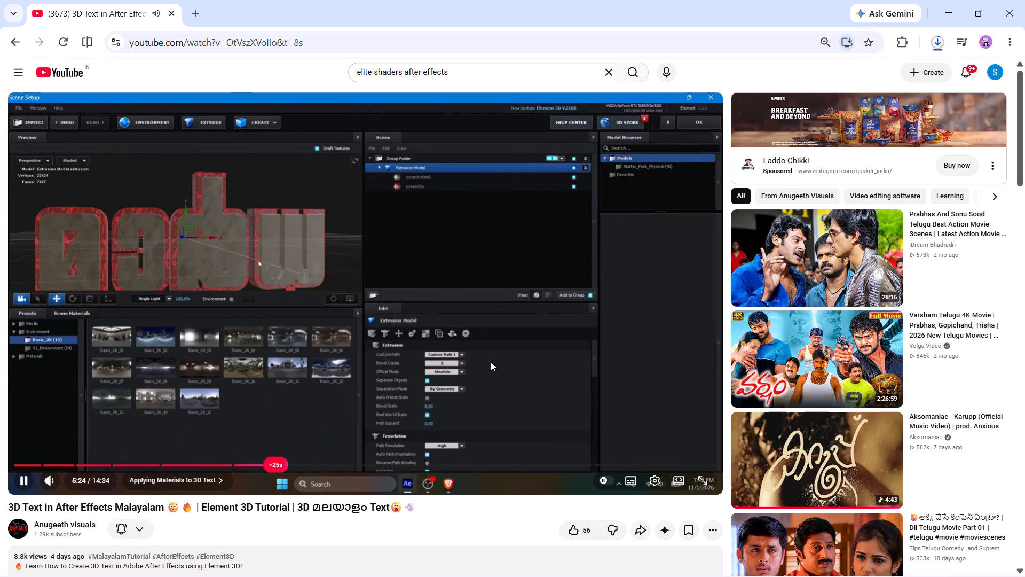
pyautogui.press('Right')
pyautogui.press('Right')
pyautogui.press('Right')
pyautogui.press('Right')
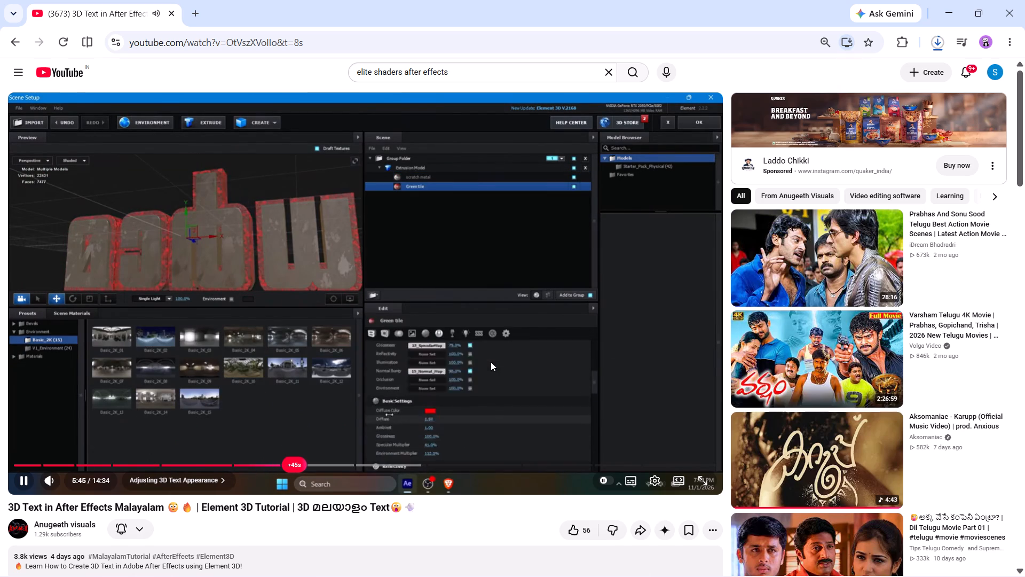
pyautogui.press('Right')
pyautogui.press('Right')
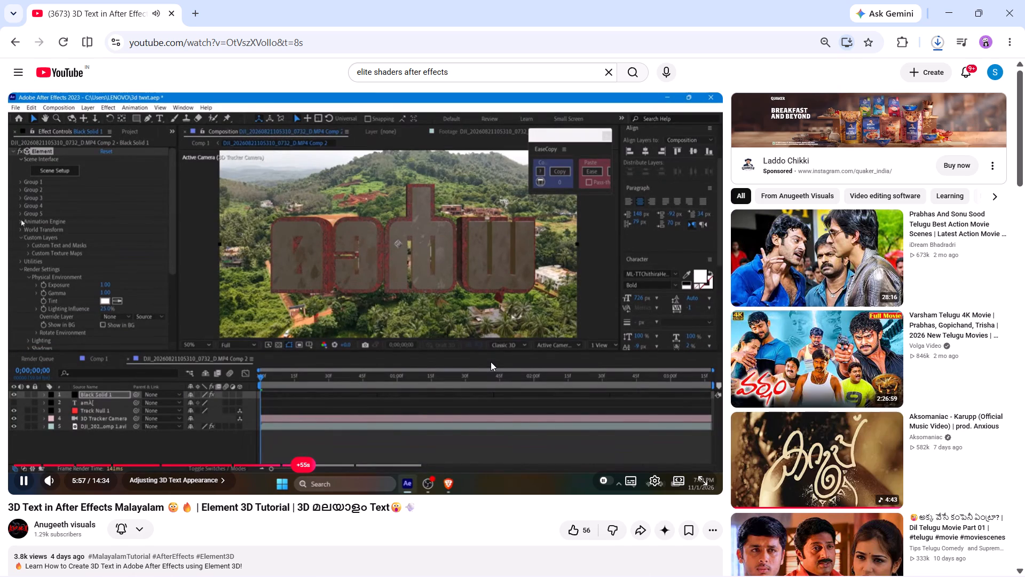
# Watch and replay the tutorial part on creating a group null for Group 1 and using it with the track null.
pyautogui.press('Left')
pyautogui.press('Right')
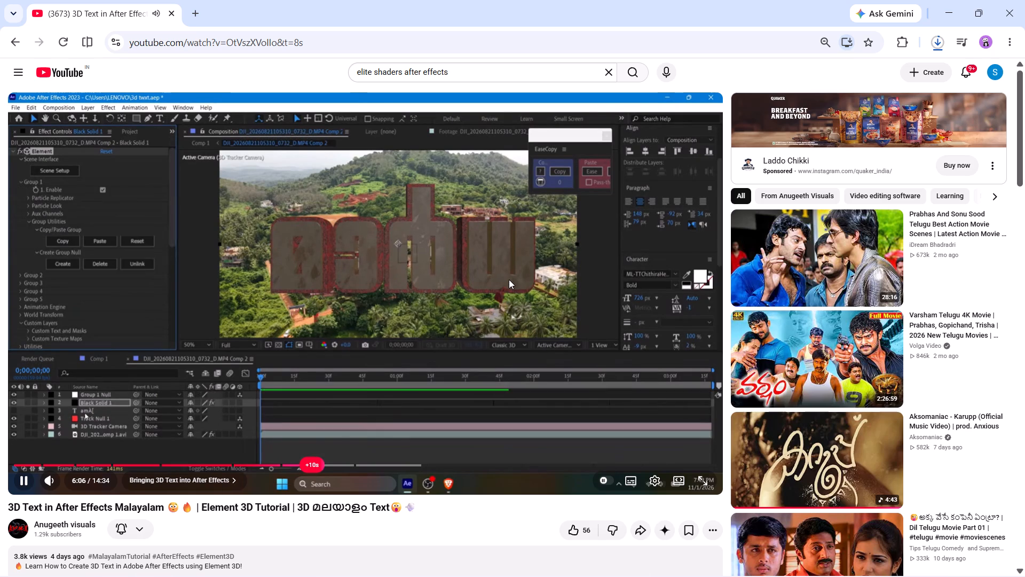
pyautogui.press('Right')
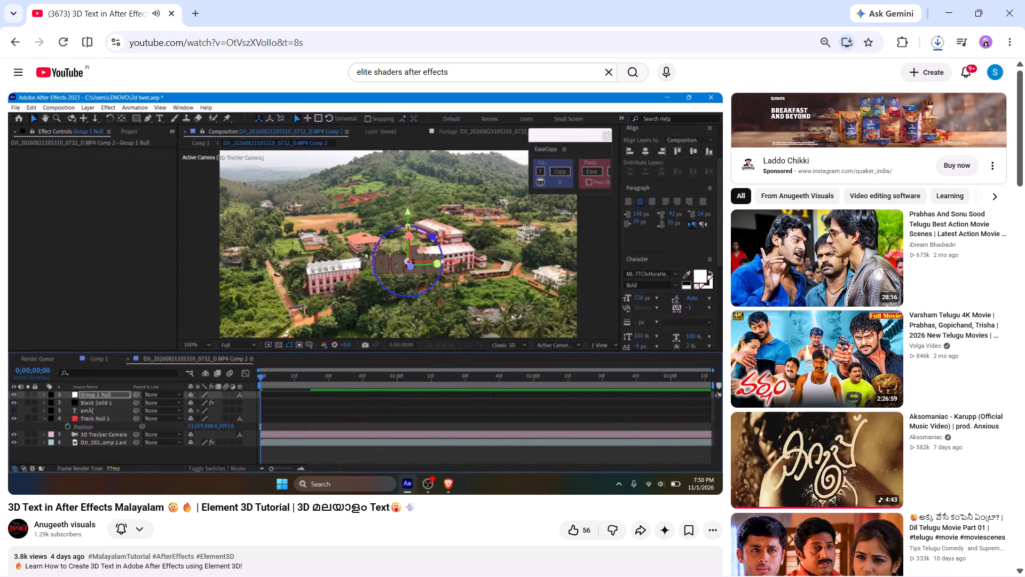
pyautogui.press('Left')
pyautogui.press('Left')
pyautogui.press('Left')
pyautogui.press('Left')
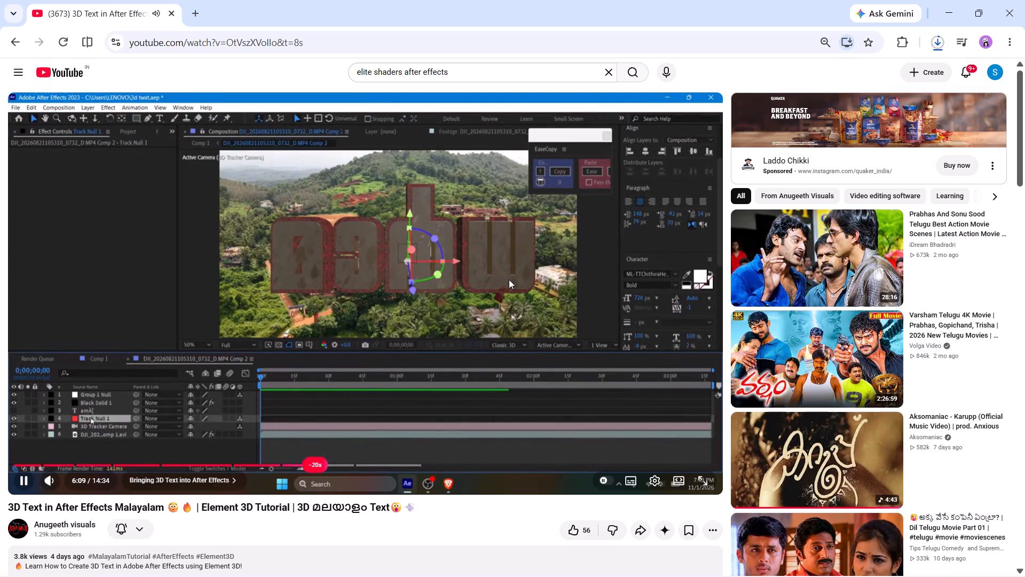
pyautogui.press('Left')
pyautogui.press('Left')
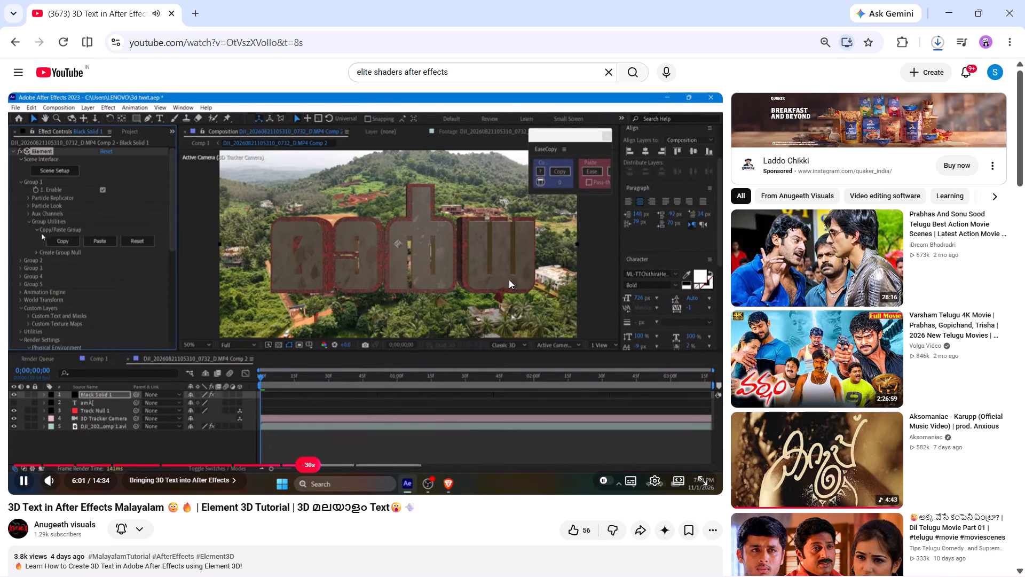
pyautogui.press('Left')
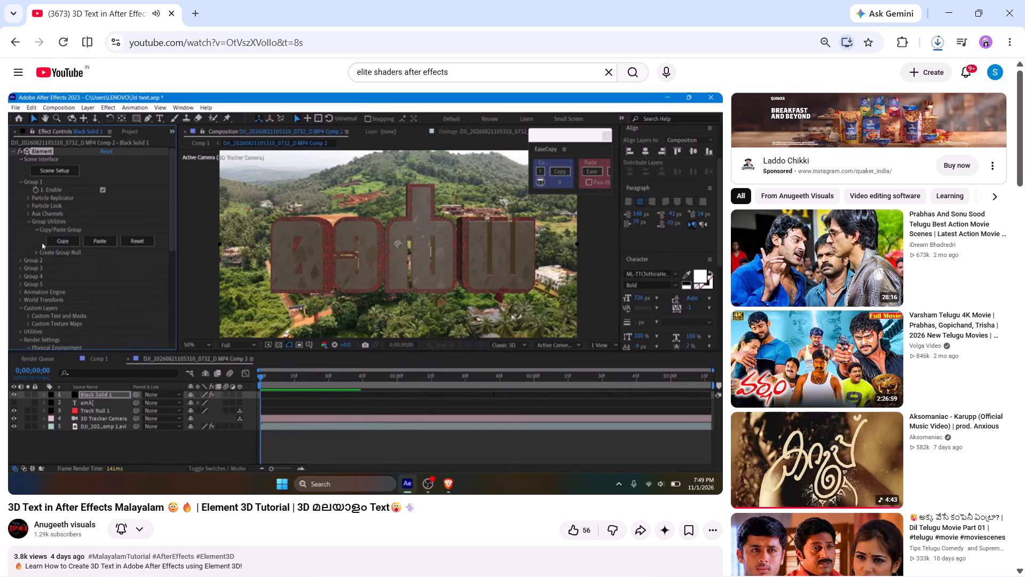
pyautogui.click(487, 238)
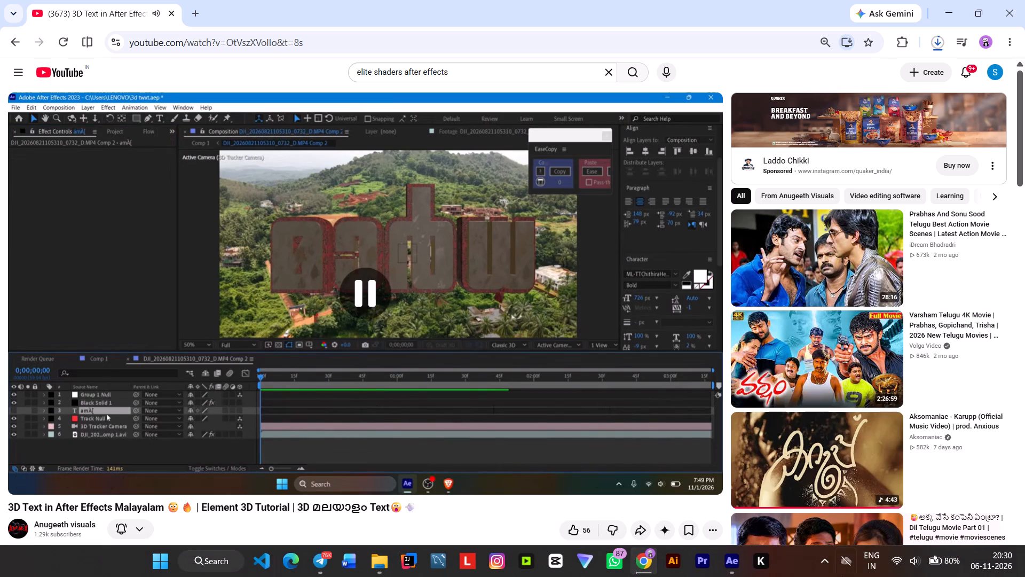
# Return to After Effects and move the DJI_0548.MP4 Comp 3 layer beneath the Element solid and the M L R I T text layer.
pyautogui.click(731, 562)
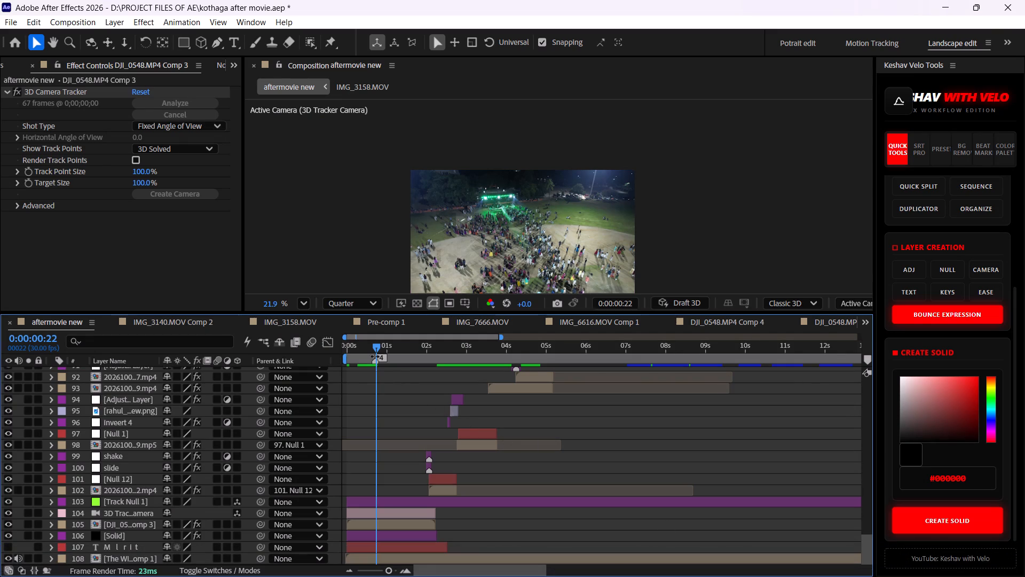
pyautogui.moveTo(378, 348); pyautogui.dragTo(387, 357)
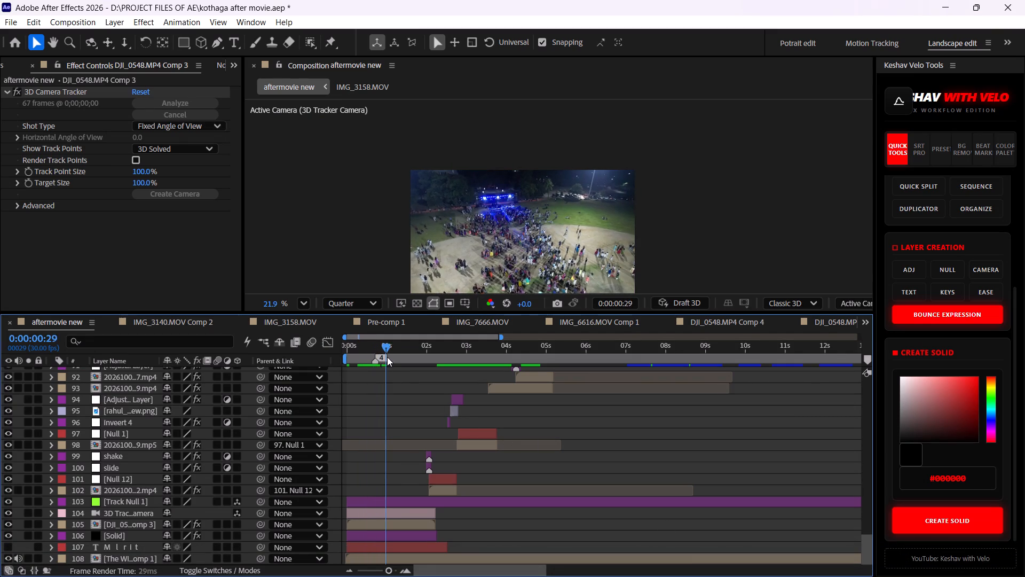
pyautogui.moveTo(387, 357); pyautogui.dragTo(380, 357)
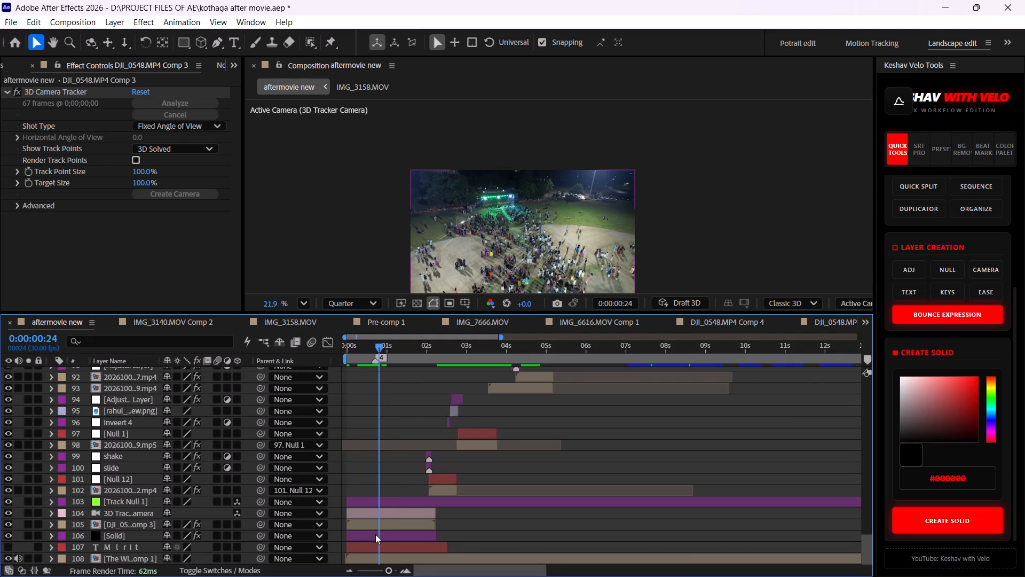
pyautogui.click(375, 534)
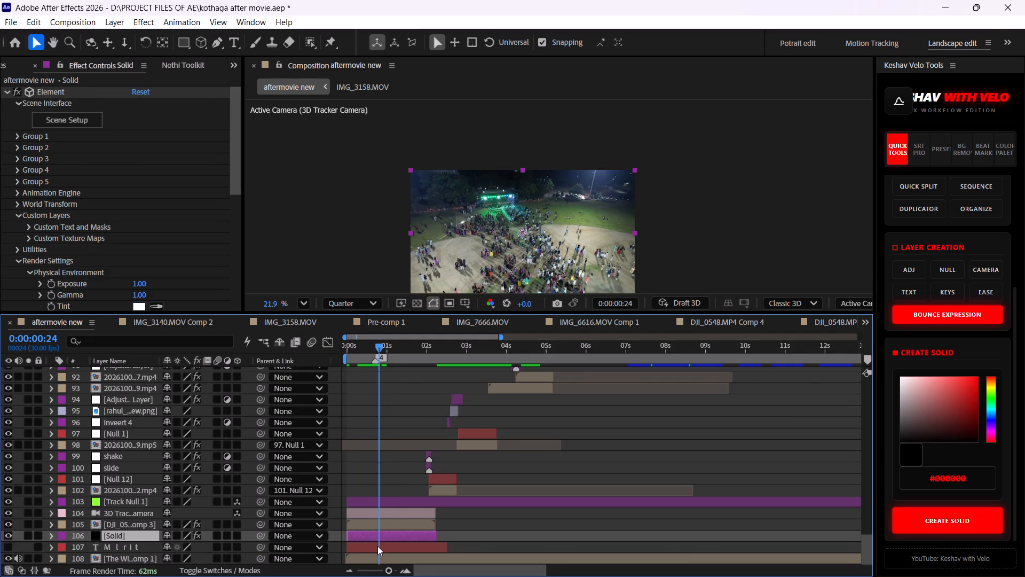
pyautogui.click(373, 525)
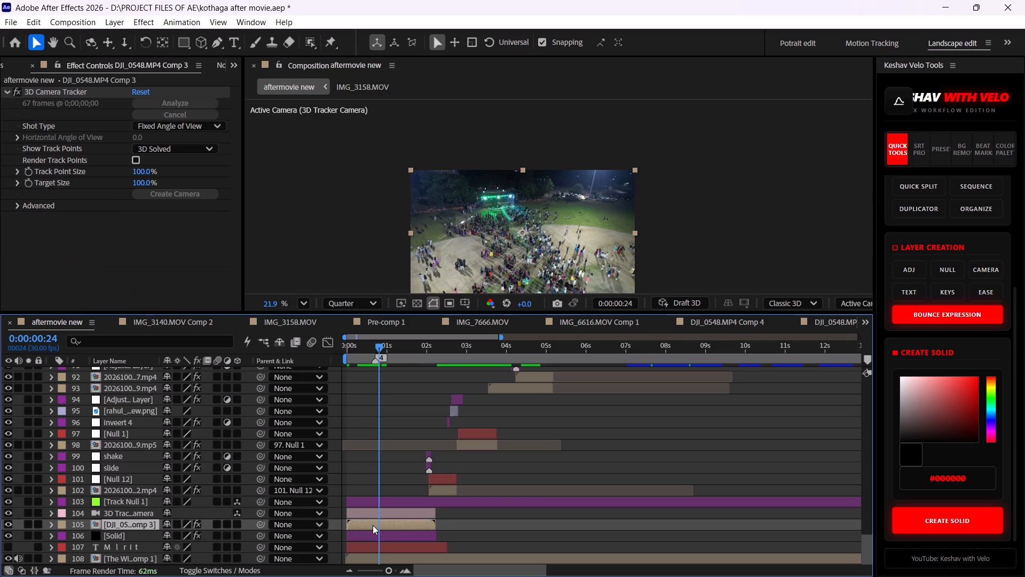
pyautogui.scroll(-2, 373, 525)
pyautogui.moveTo(127, 526); pyautogui.dragTo(136, 551)
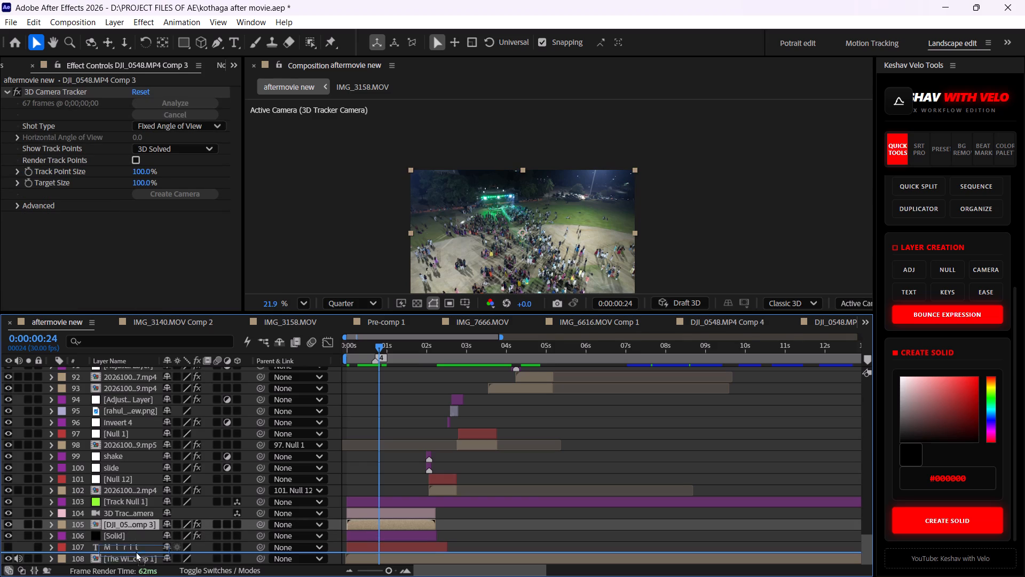
pyautogui.moveTo(136, 551); pyautogui.dragTo(136, 553)
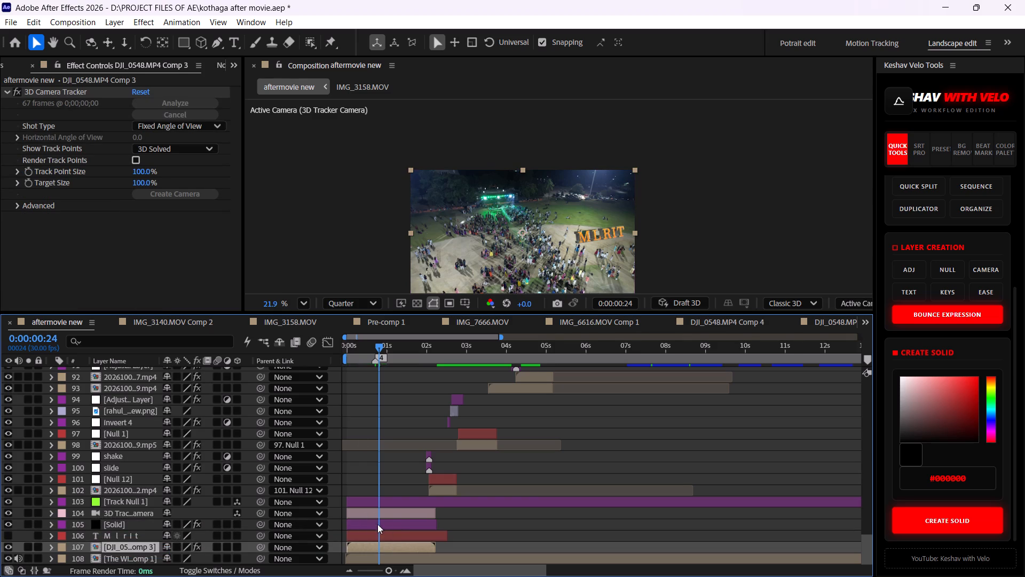
# Inspect the 3D Camera Tracker effect and its track points on the DJI_0548.MP4 Comp 3 layer.
pyautogui.click(63, 89)
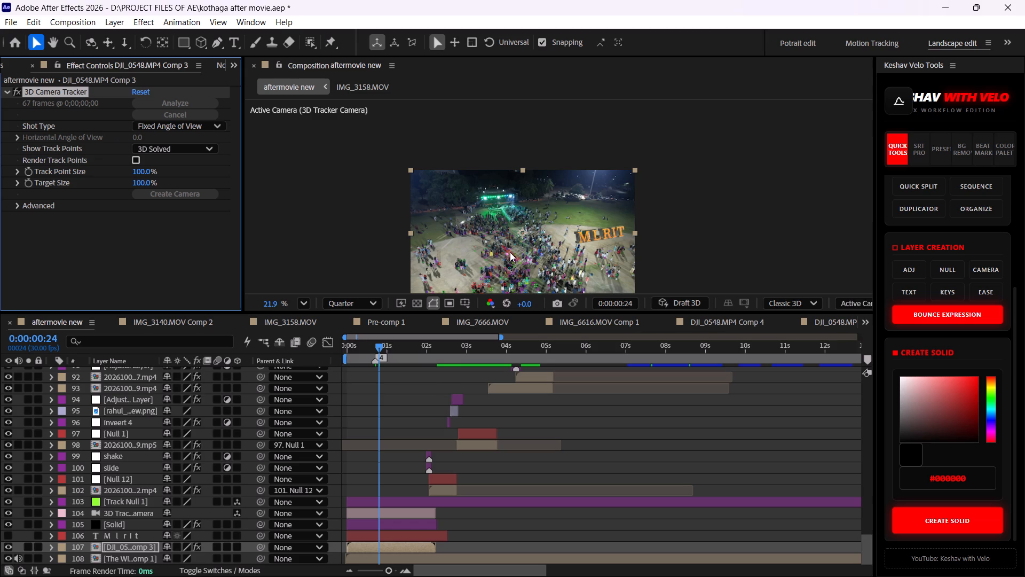
pyautogui.press('e')
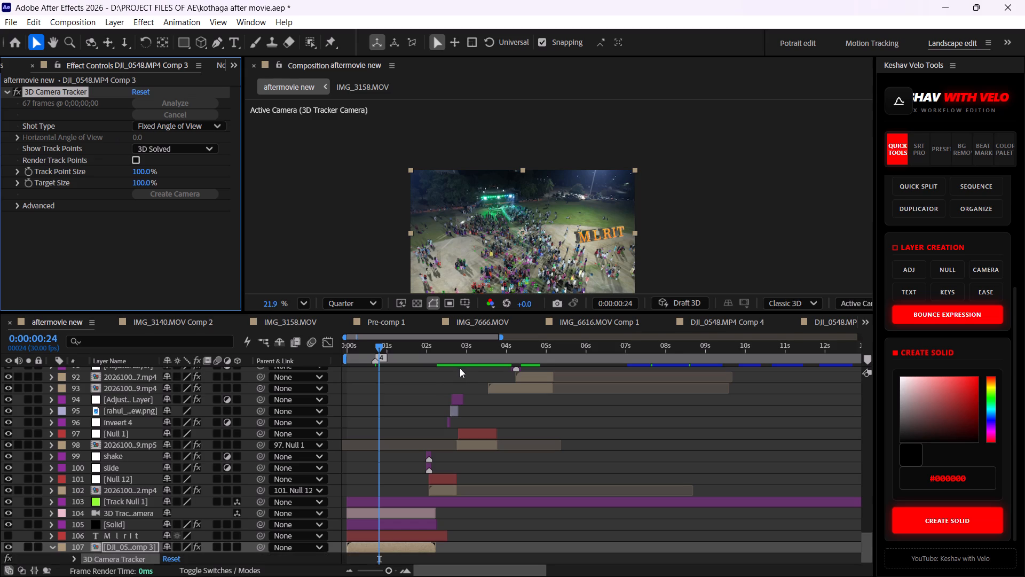
pyautogui.press('e')
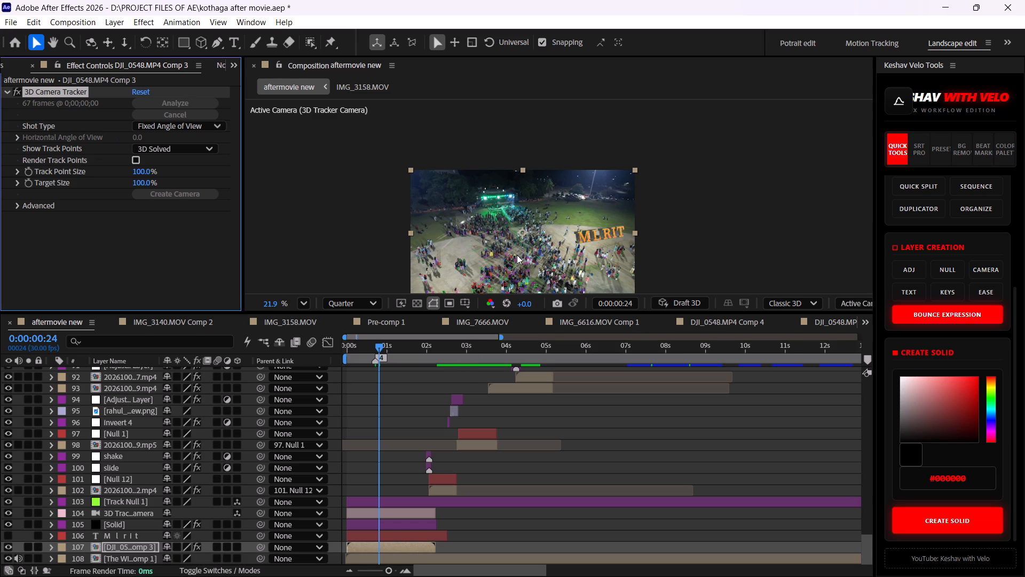
# Shift Track Null 1 slightly along its X axis and rotate it around its Z axis in the composition view.
pyautogui.click(380, 505)
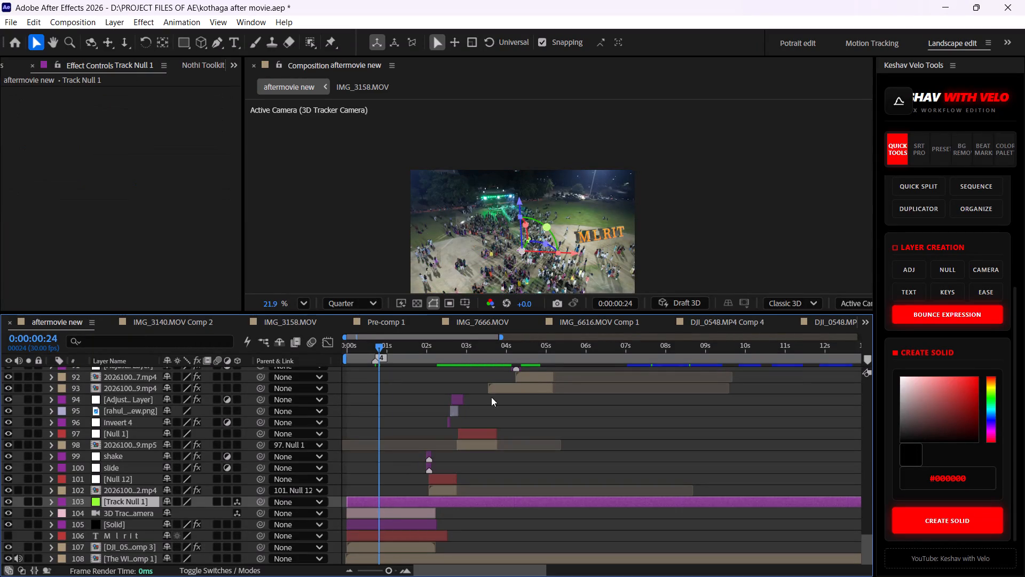
pyautogui.moveTo(572, 255); pyautogui.dragTo(565, 258)
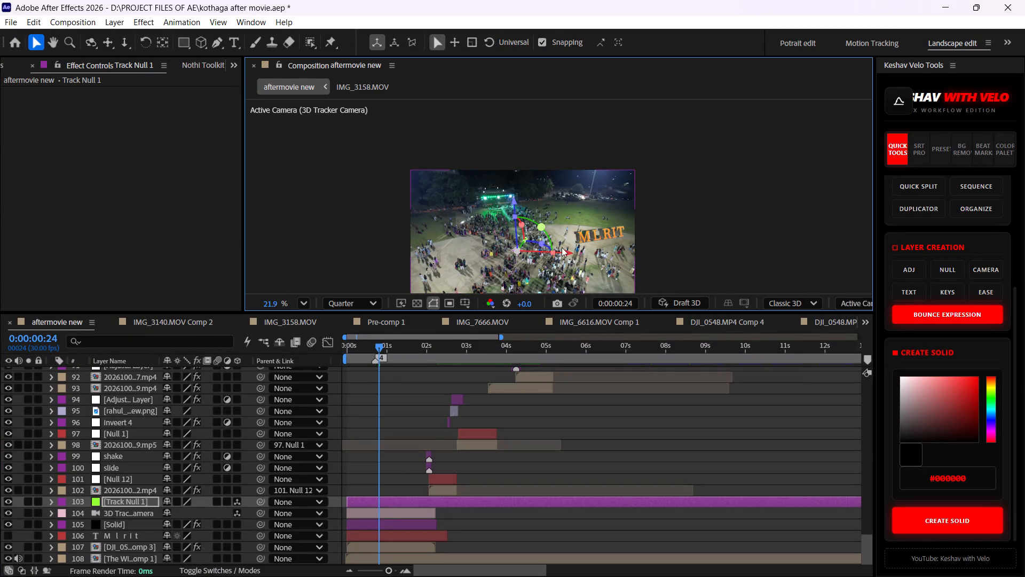
pyautogui.moveTo(541, 244); pyautogui.dragTo(549, 254)
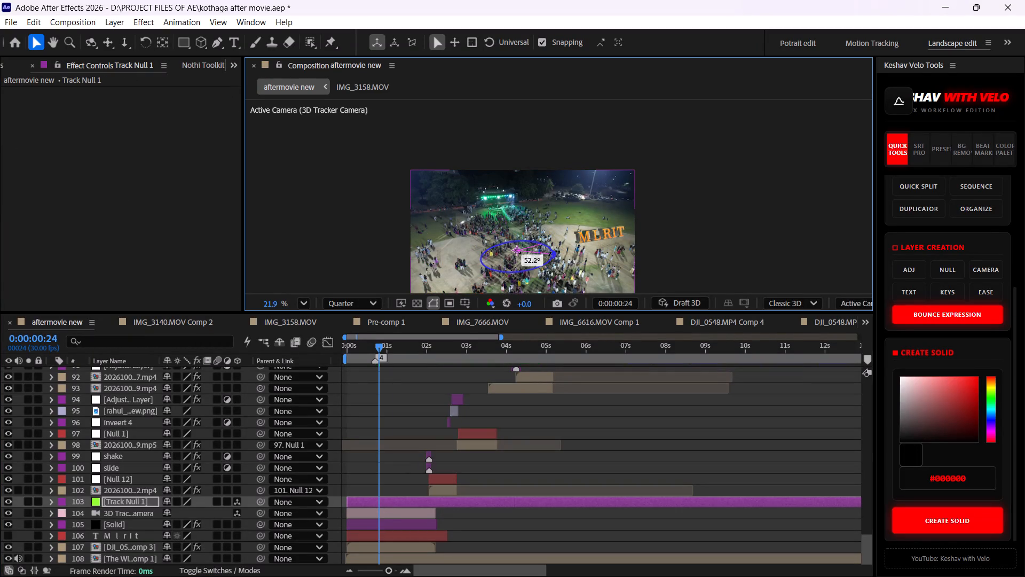
pyautogui.moveTo(549, 254); pyautogui.dragTo(550, 270)
pyautogui.click(544, 266)
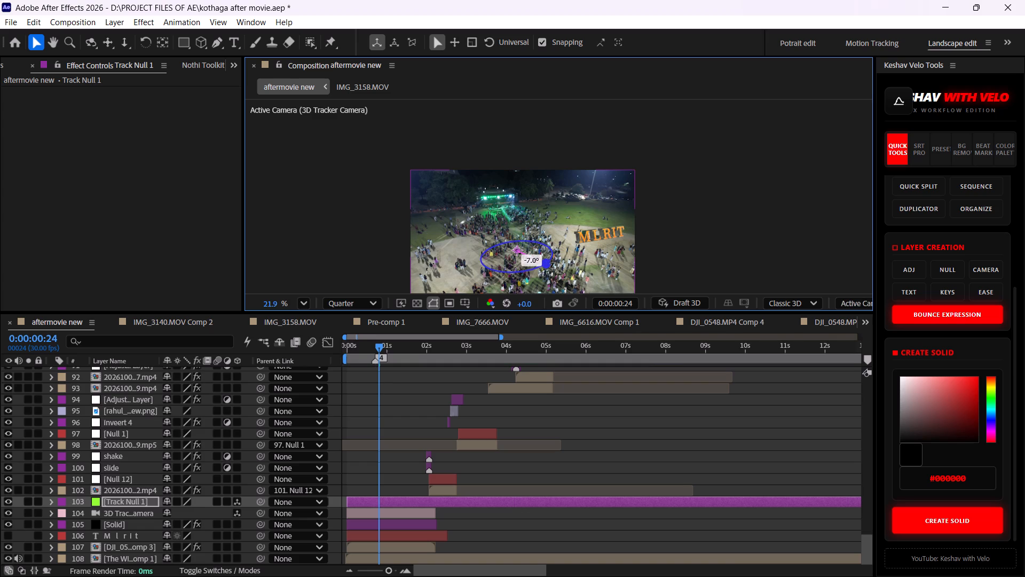
pyautogui.moveTo(541, 265); pyautogui.dragTo(549, 263)
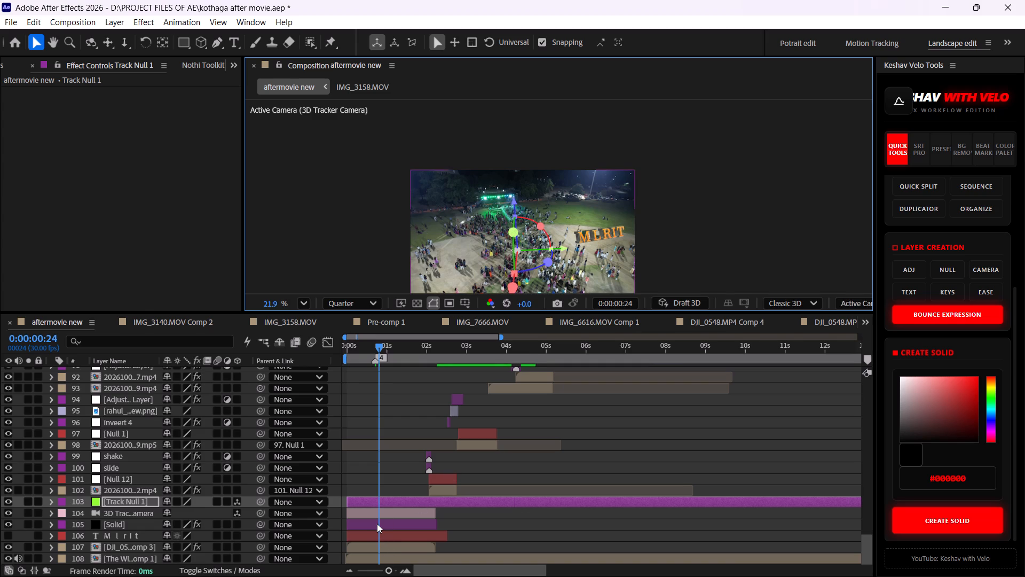
# Create a group null for Group 1 from the Element effect's Group Utilities on the Solid layer.
pyautogui.click(377, 524)
pyautogui.click(16, 135)
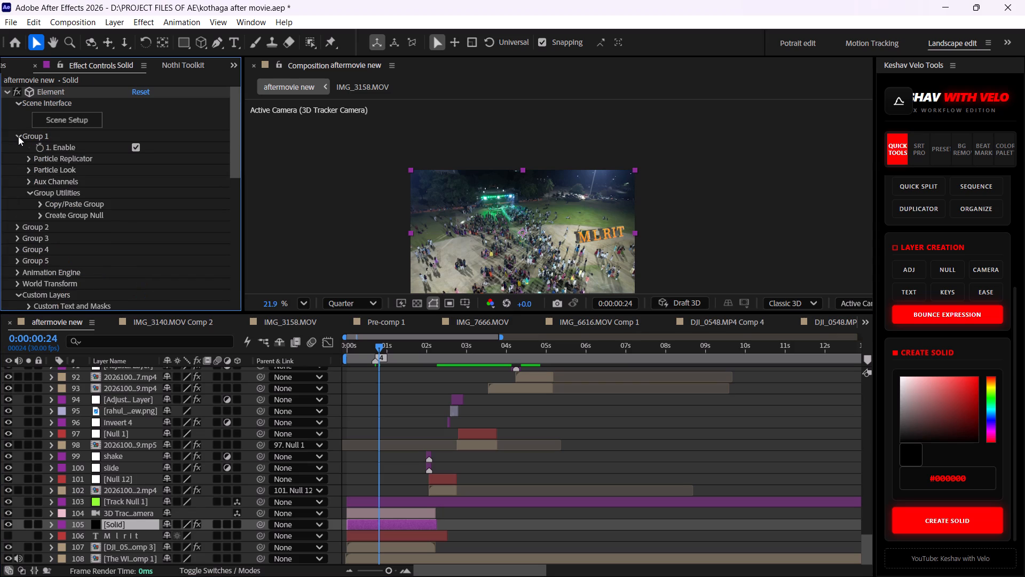
pyautogui.click(42, 213)
pyautogui.click(69, 233)
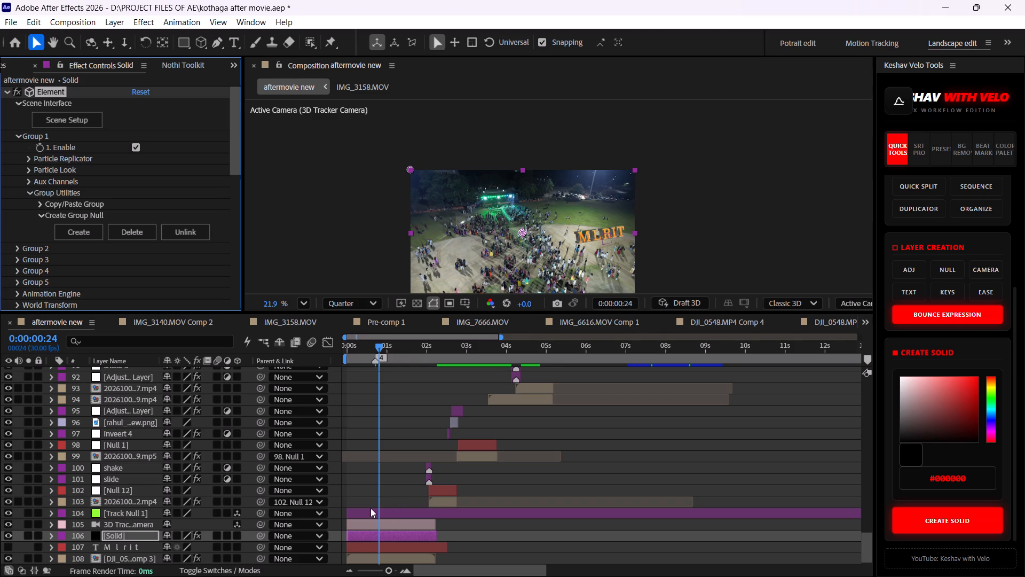
# Move the new Group 1 null layer down the layer stack to directly above Track Null 1.
pyautogui.scroll(12, 407, 504)
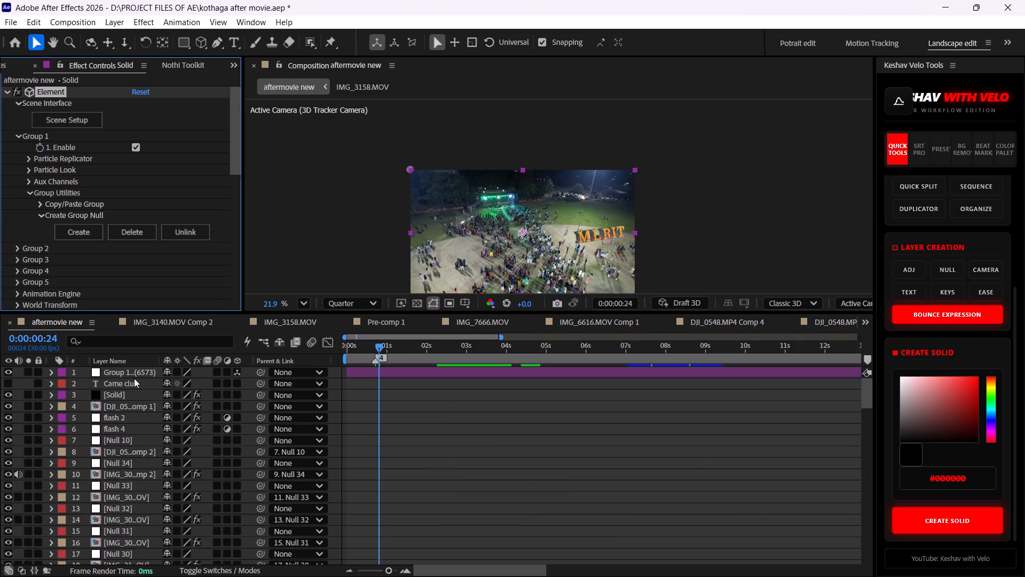
pyautogui.moveTo(121, 374); pyautogui.dragTo(116, 562)
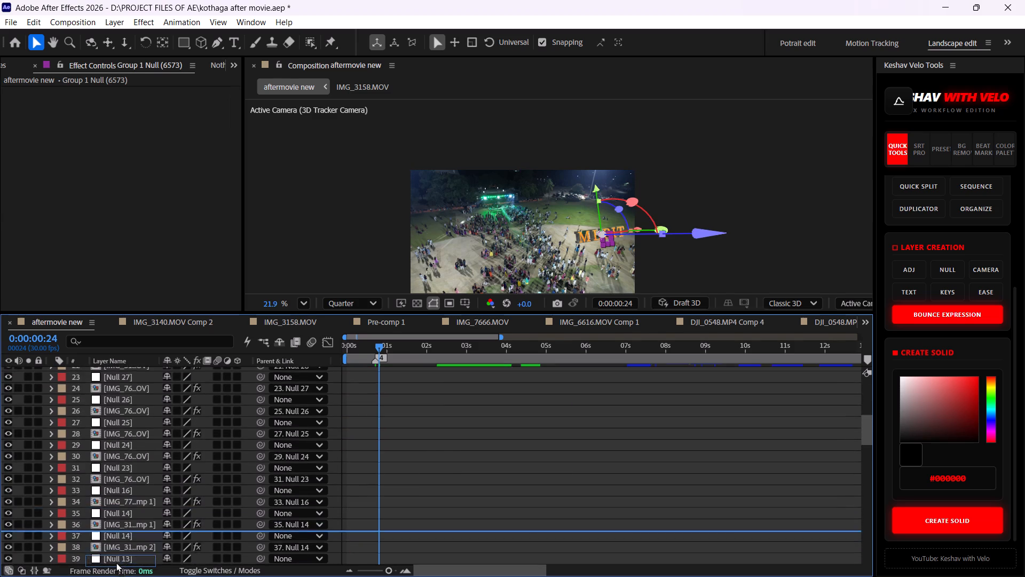
pyautogui.moveTo(116, 562); pyautogui.dragTo(116, 562)
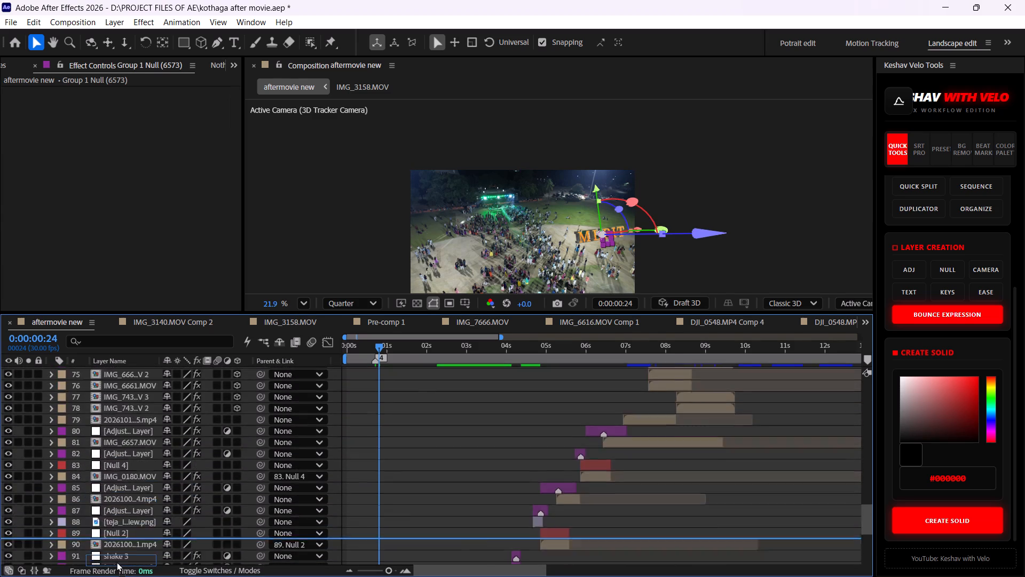
pyautogui.moveTo(116, 562); pyautogui.dragTo(117, 498)
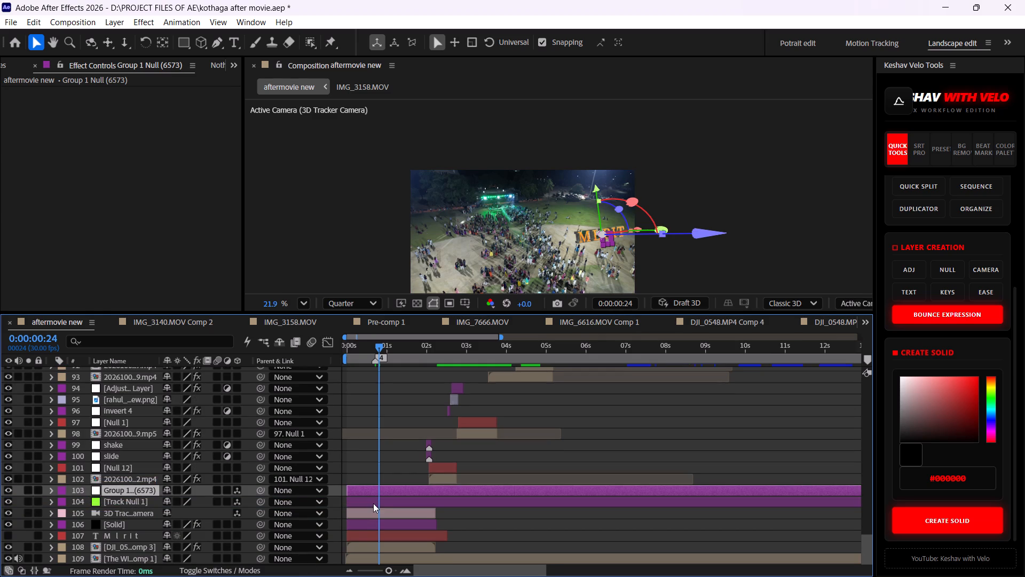
# Copy the Position property of Track Null 1 and paste it onto the Group 1 null layer.
pyautogui.click(360, 503)
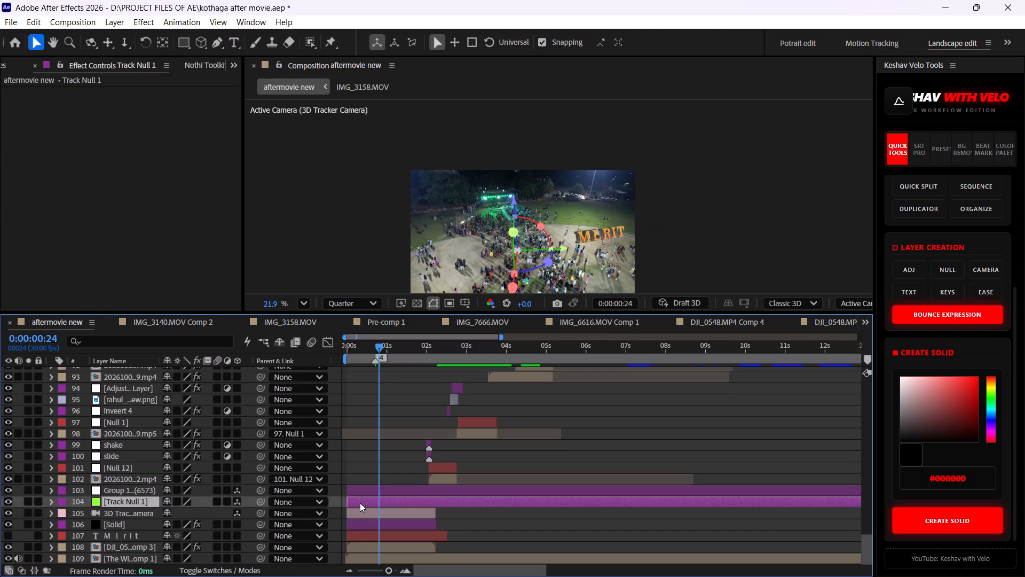
pyautogui.press('p')
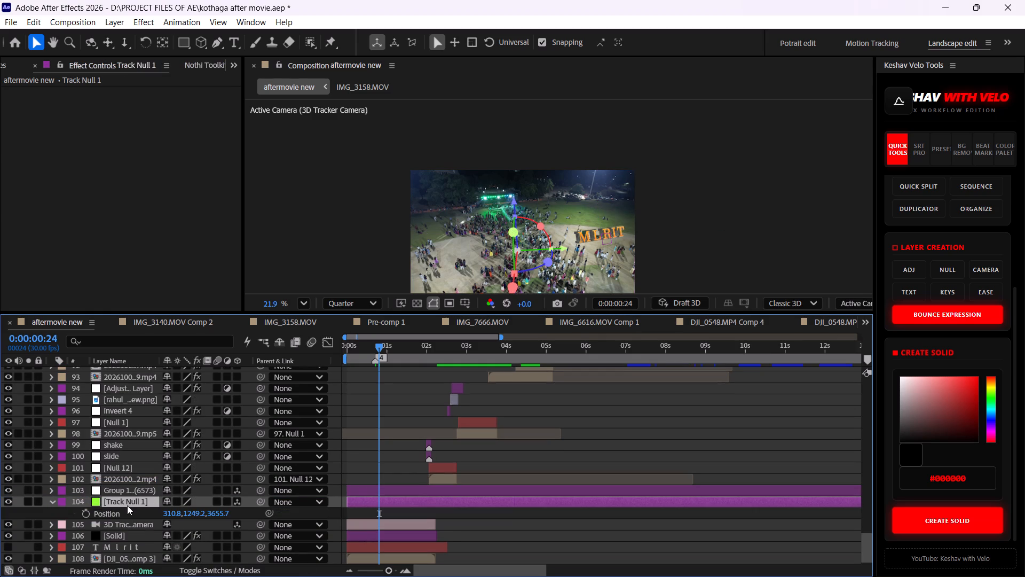
pyautogui.click(112, 513)
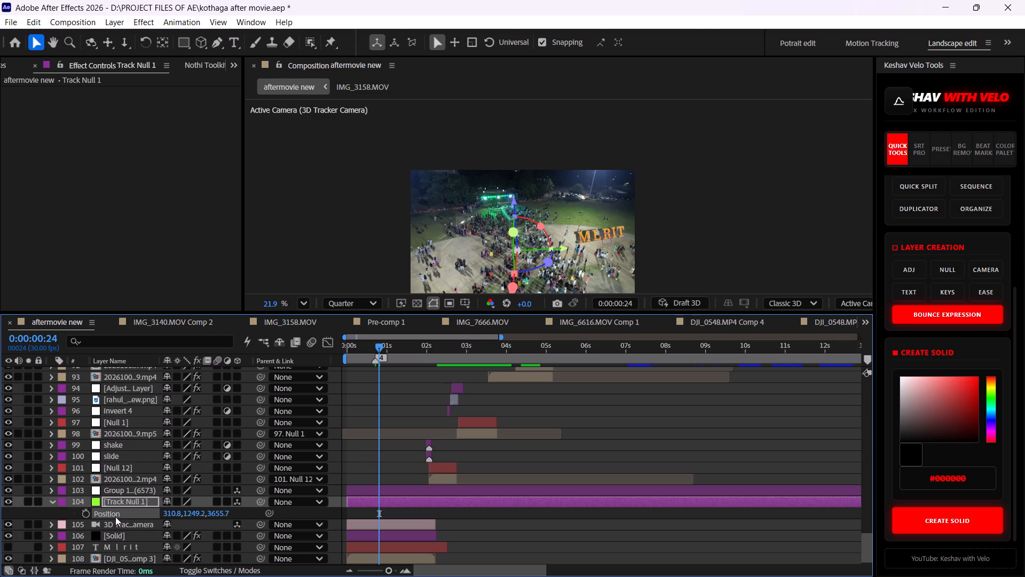
pyautogui.hotkey('ctrl', 'c')
pyautogui.hotkey('ctrl', 'c')
pyautogui.click(135, 493)
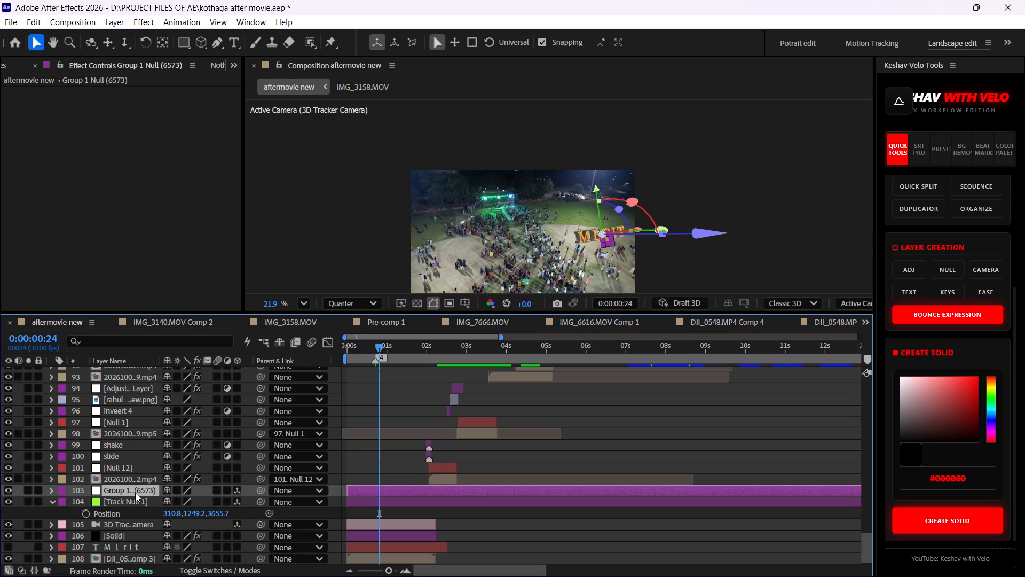
pyautogui.hotkey('ctrl', 'v')
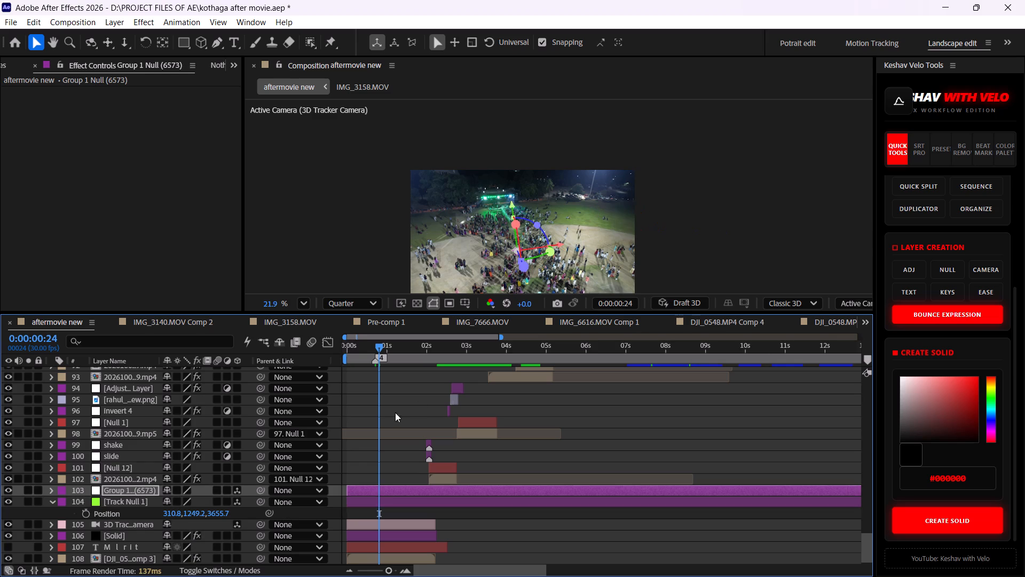
pyautogui.click(456, 520)
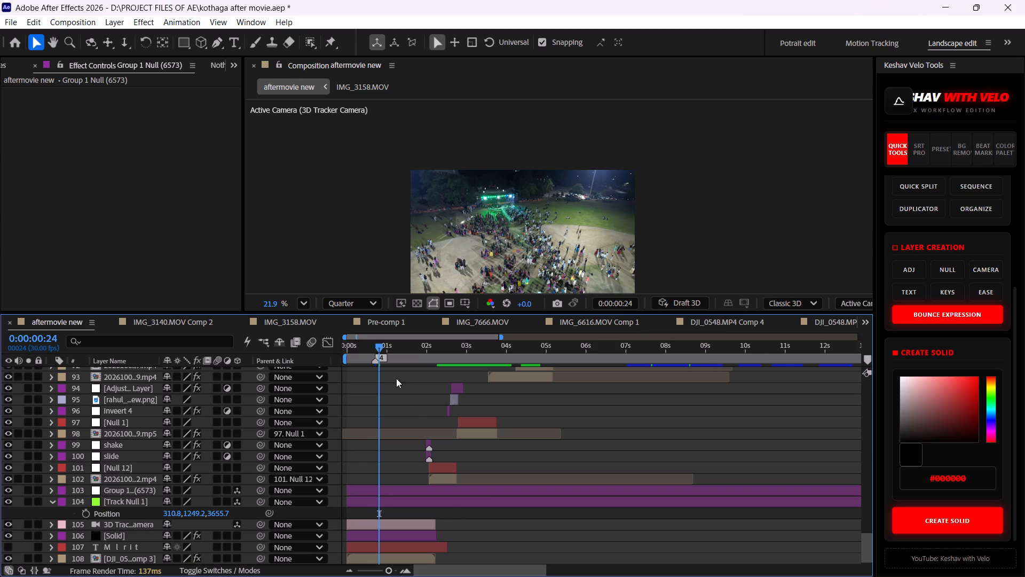
# At the first frame, enlarge the 3D M L R I T text by setting Group 1's Particle Size to 92.80 in the Element effect.
pyautogui.moveTo(378, 344); pyautogui.dragTo(382, 355)
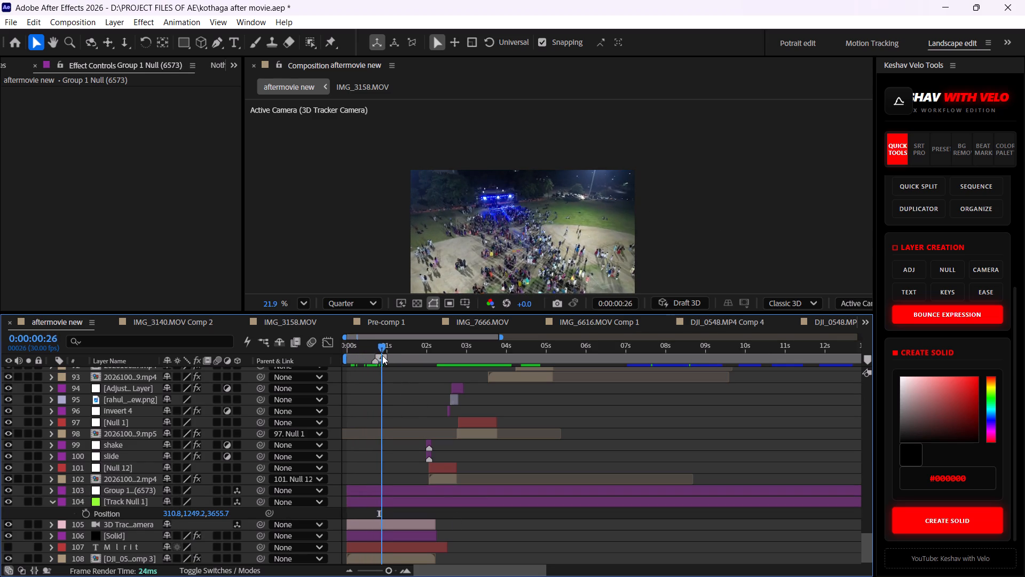
pyautogui.moveTo(382, 355); pyautogui.dragTo(337, 349)
pyautogui.scroll(12, 507, 250)
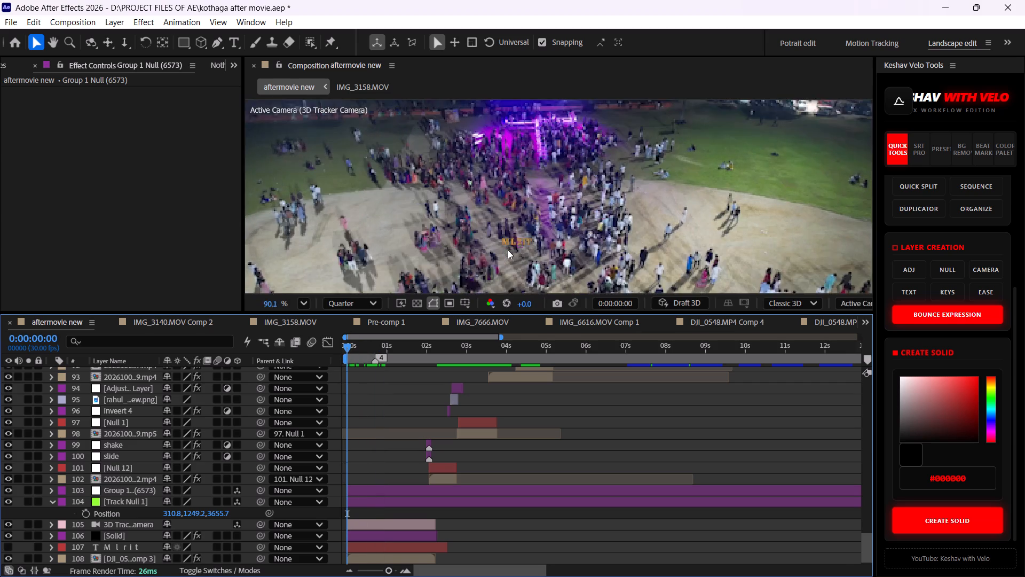
pyautogui.scroll(-12, 508, 250)
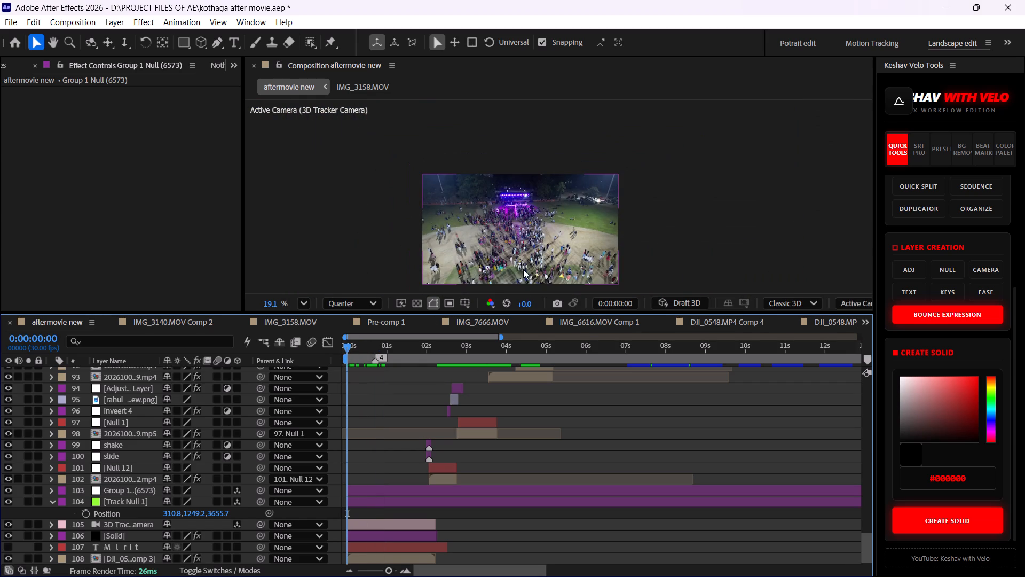
pyautogui.scroll(2, 501, 256)
pyautogui.click(362, 491)
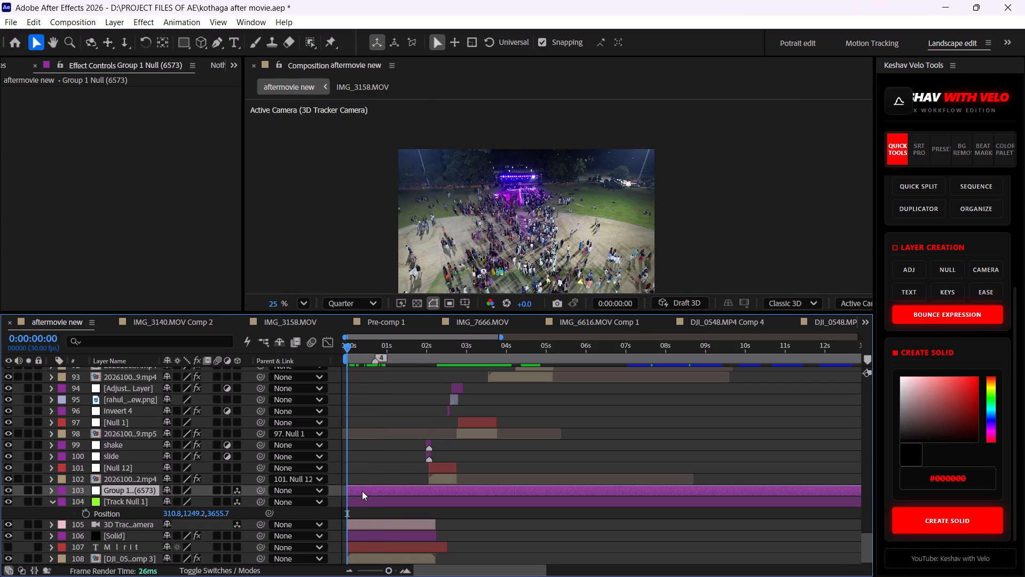
pyautogui.click(361, 535)
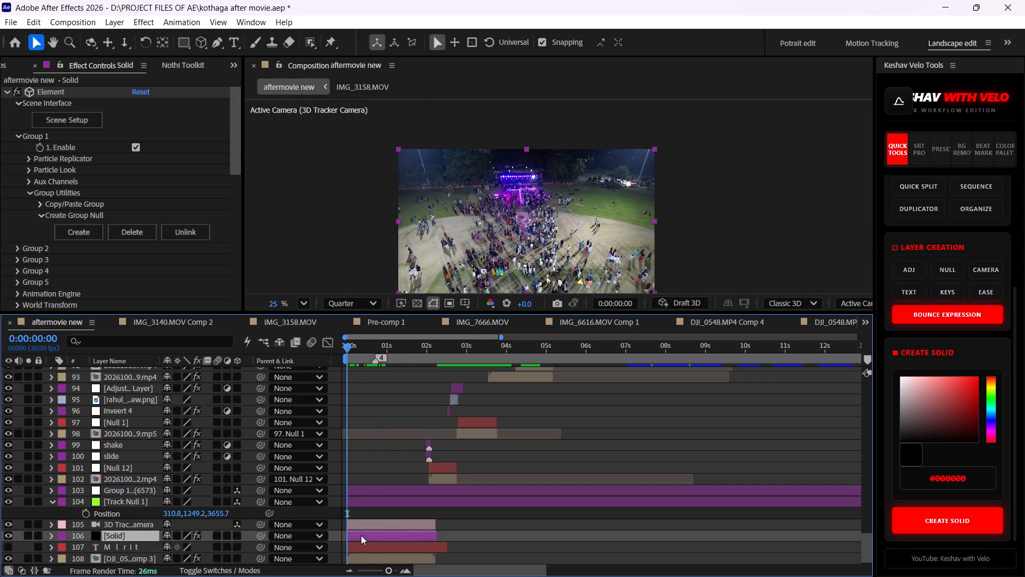
pyautogui.scroll(-1, 129, 216)
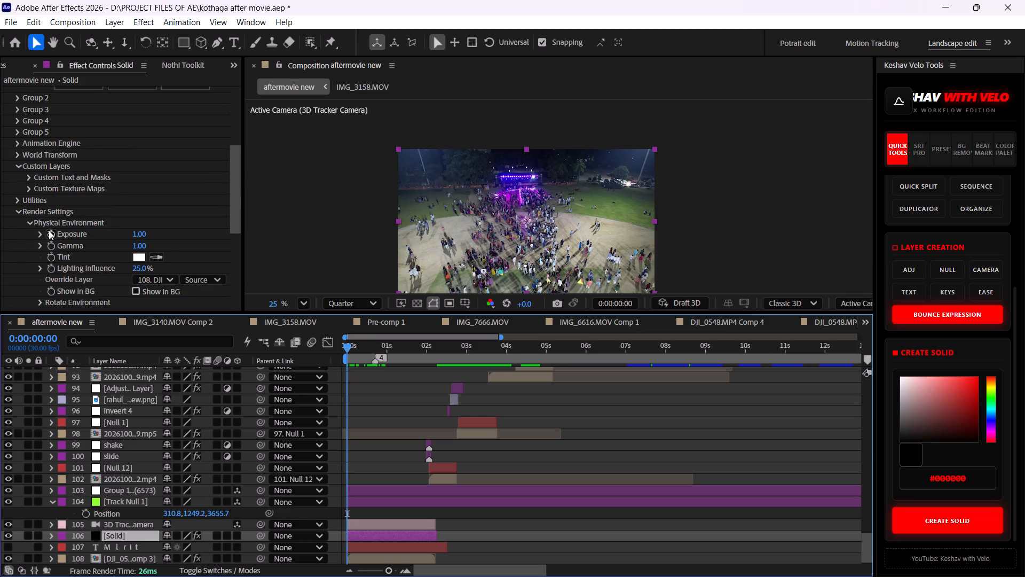
pyautogui.click(19, 213)
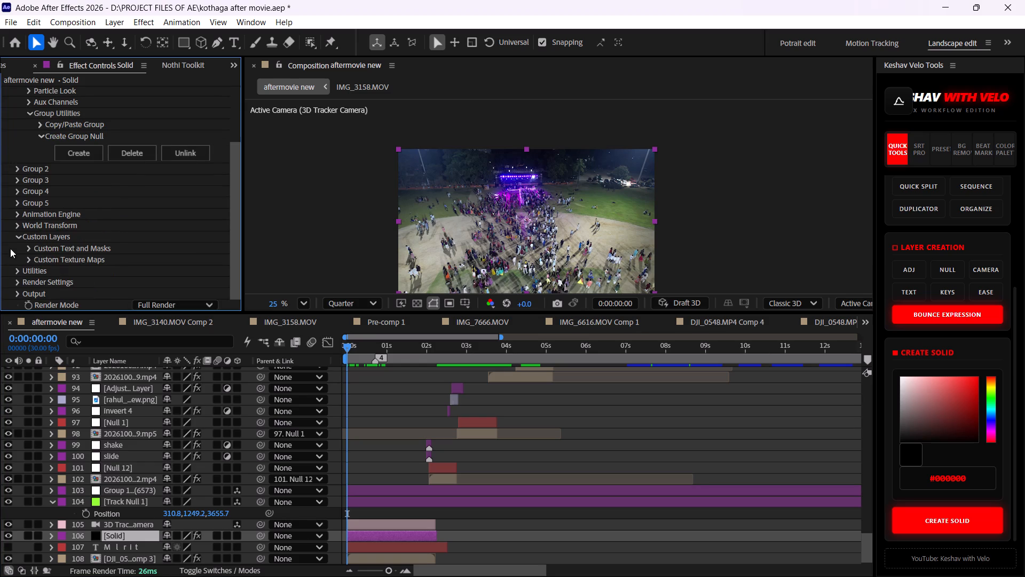
pyautogui.scroll(1, 40, 196)
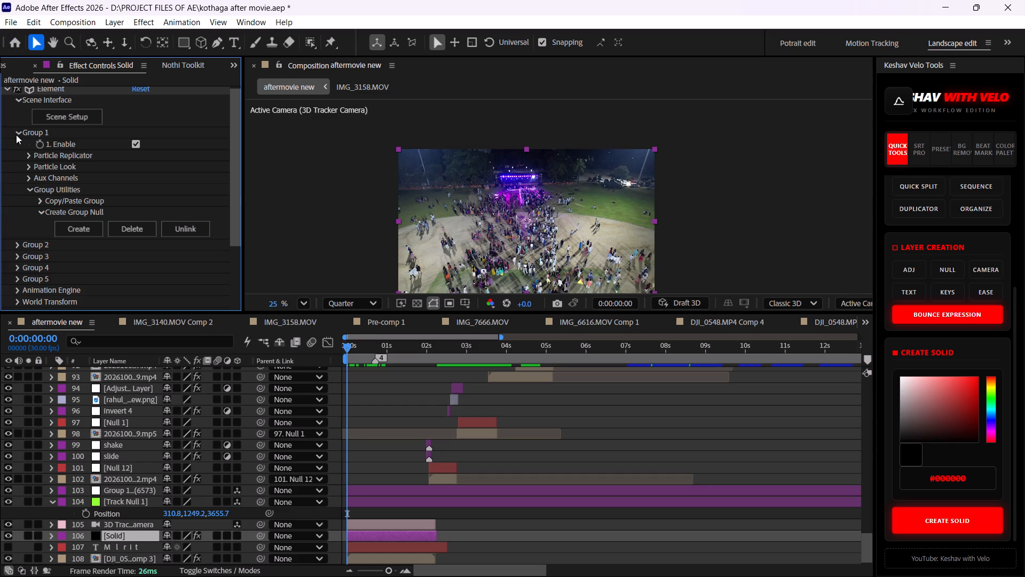
pyautogui.click(28, 166)
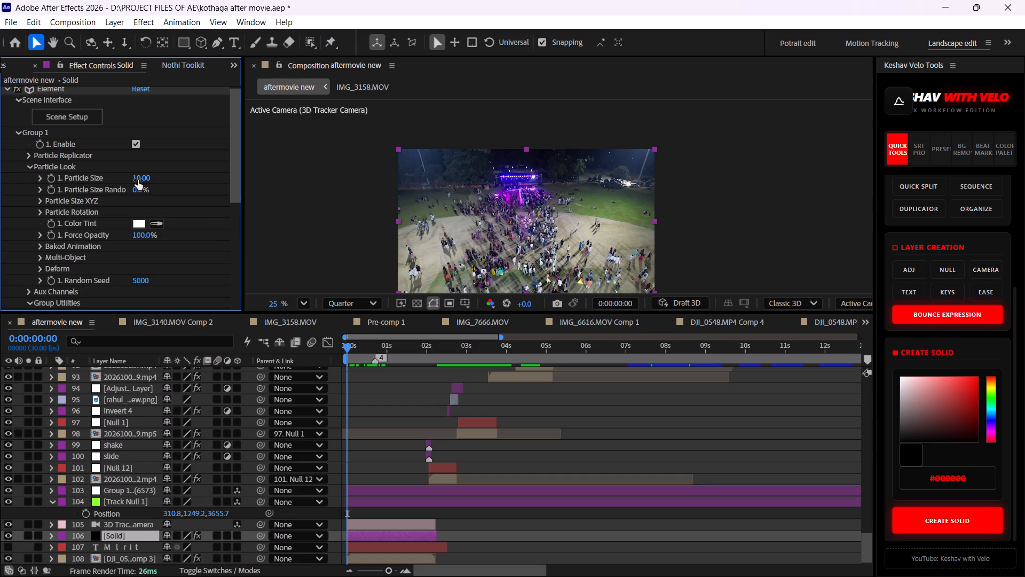
pyautogui.moveTo(139, 181); pyautogui.dragTo(666, 183)
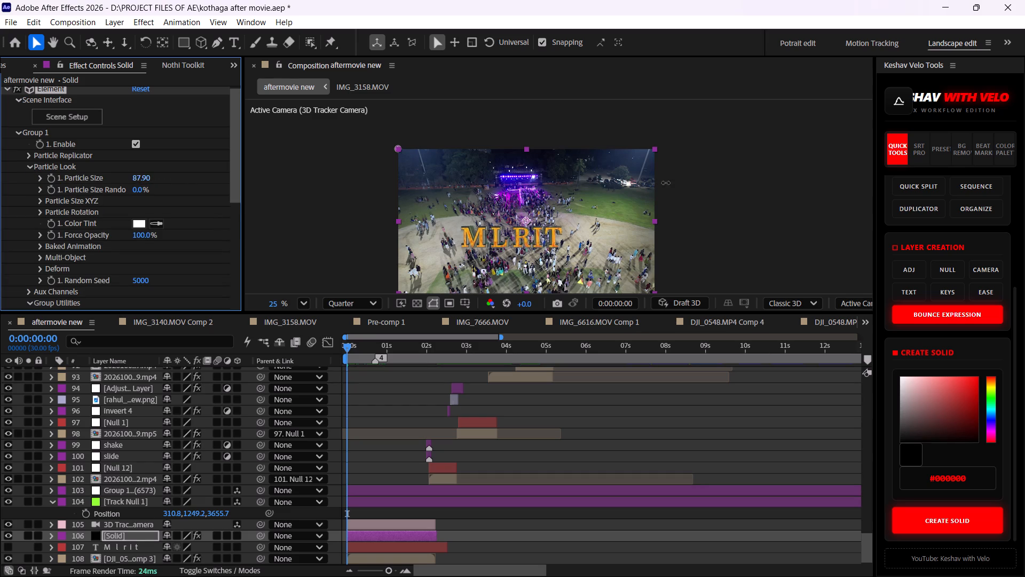
pyautogui.moveTo(666, 183); pyautogui.dragTo(694, 183)
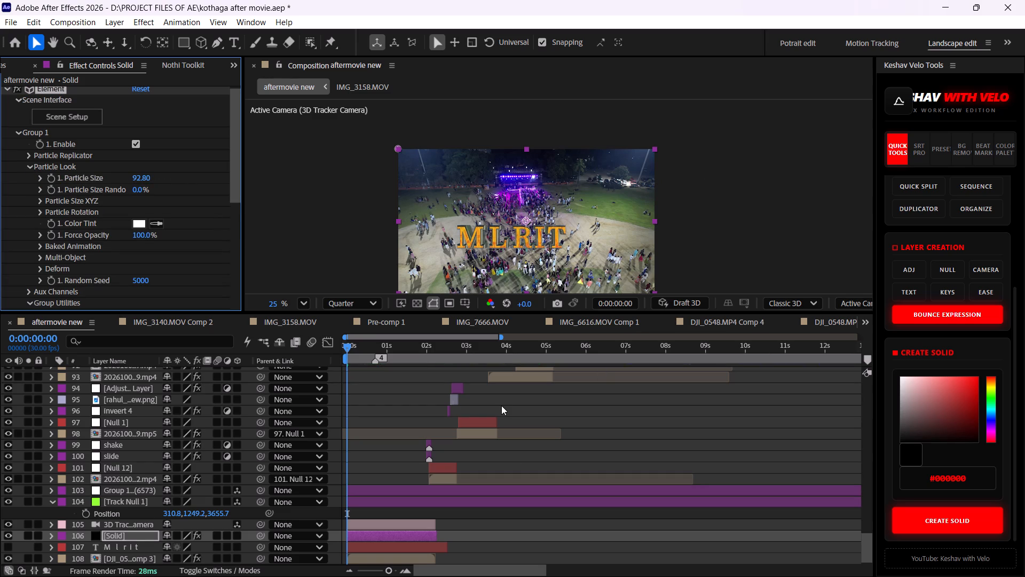